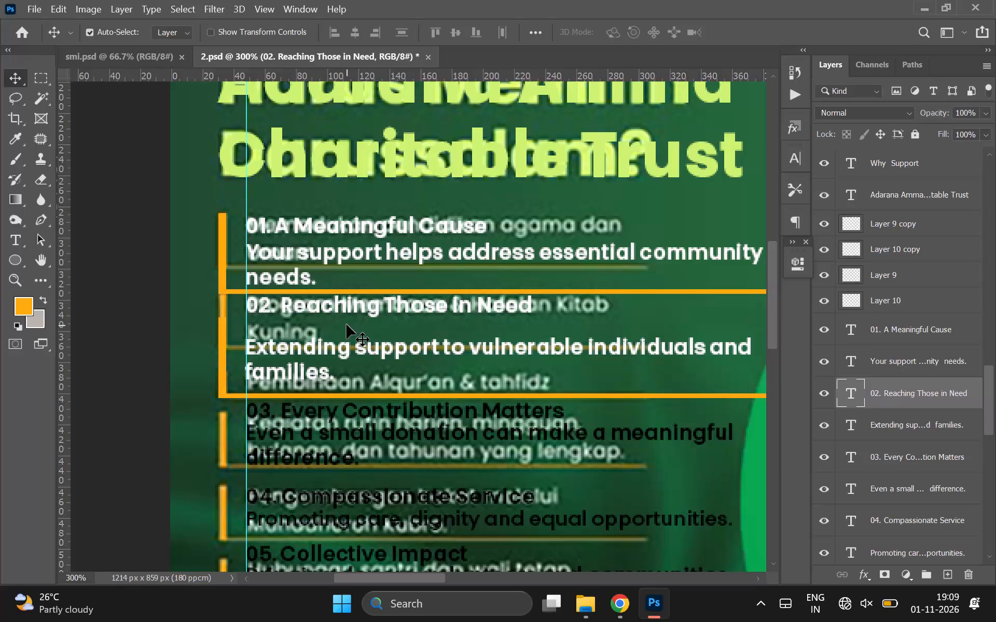
Nudge the 'Extending support to vulnerable individuals and families.' text up to sit directly beneath heading 02.
key("Down")
key("Up")
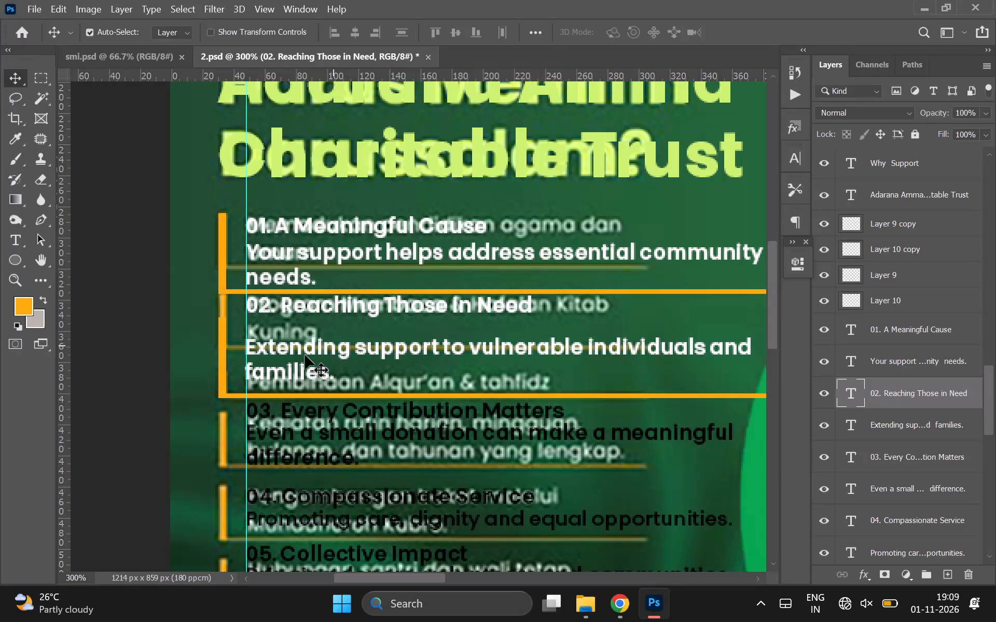
left_click(305, 355)
left_click(316, 352)
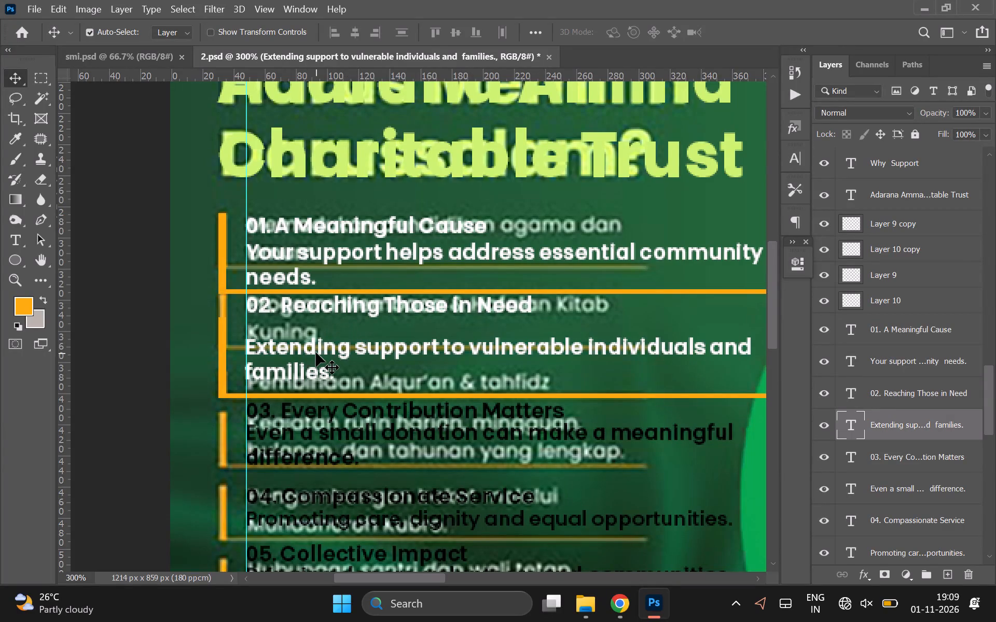
key("Up")
key("Up")
key("Up")
key("Up")
key("Up")
key("Up")
key("Up")
key("Up")
key("Up")
key("Up")
key("Up")
key("Up")
key("Up")
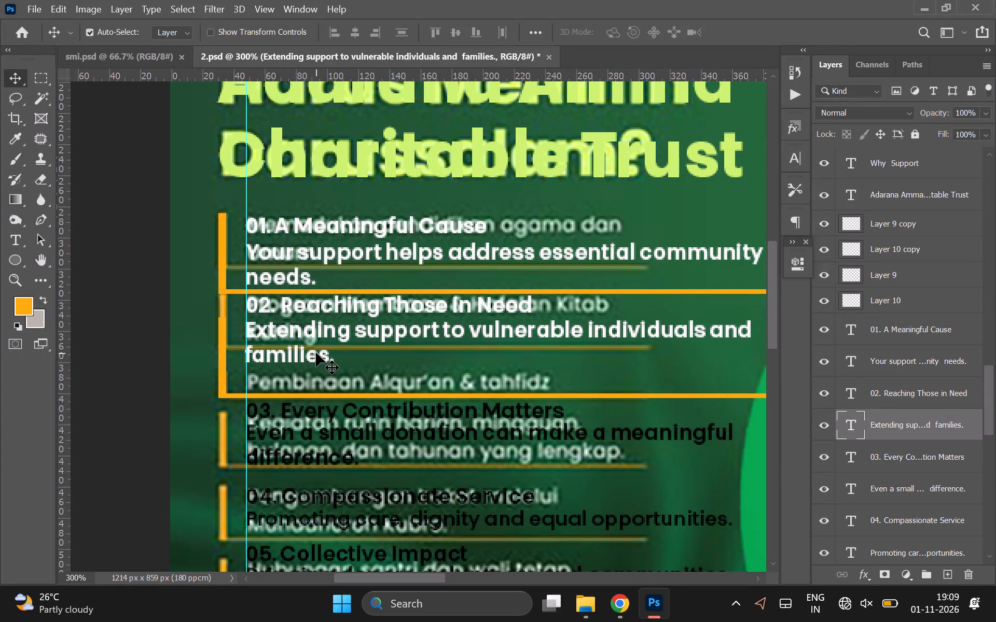
Set the text colour of the '03. Every Contribution Matters' heading to white (ffffff).
triple_click(322, 409)
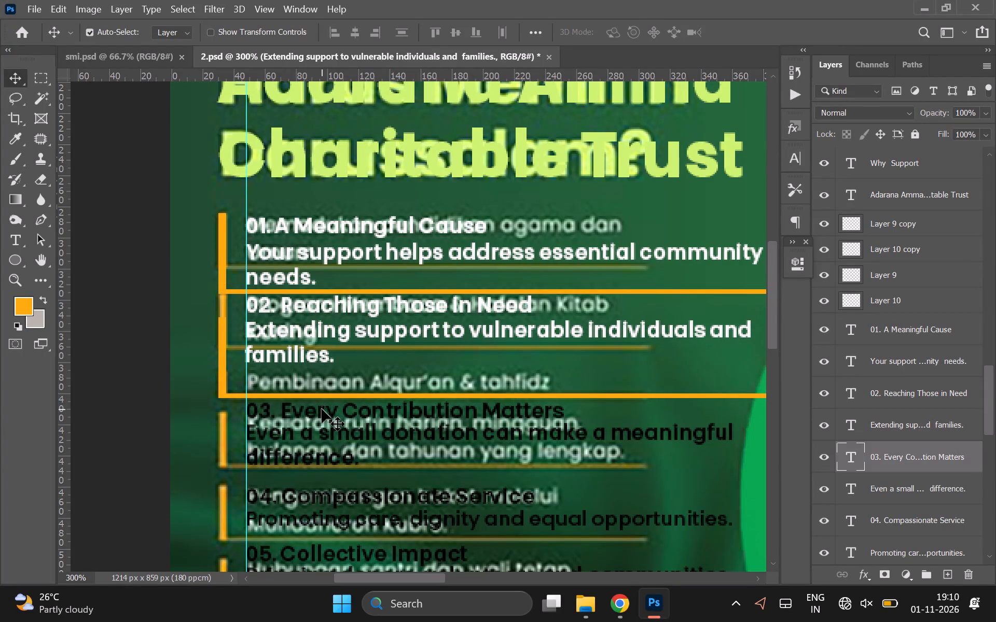
left_click_drag(611, 33, 614, 25)
left_click(618, 35)
left_click_drag(516, 402, 462, 205)
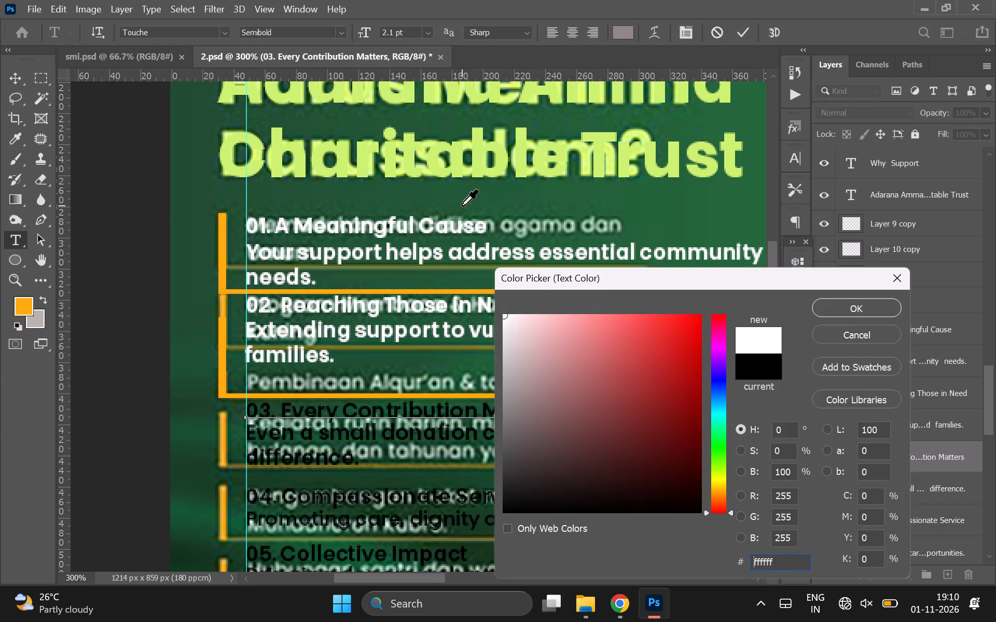
left_click(835, 305)
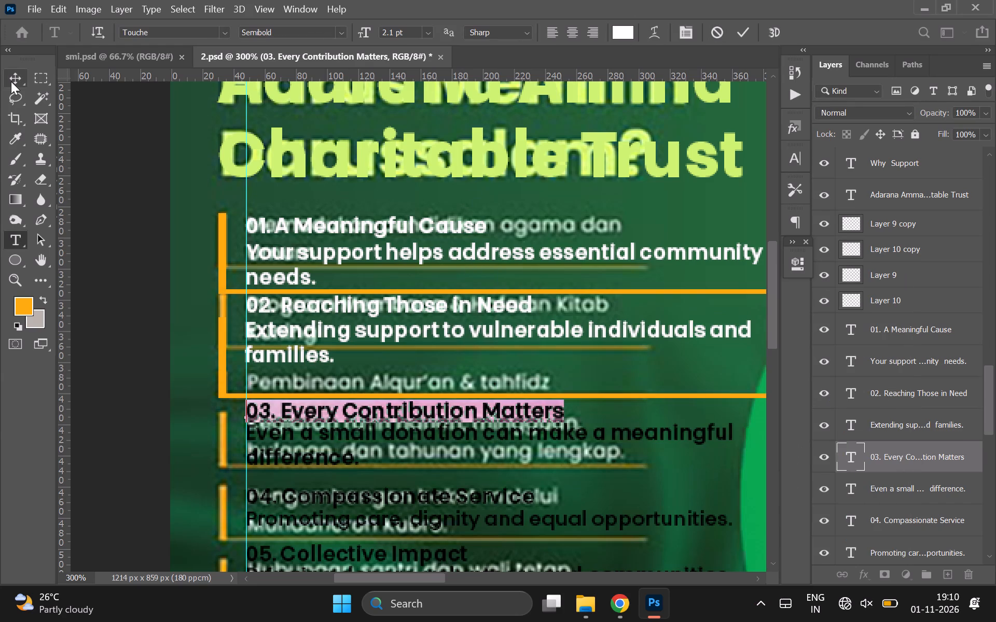
left_click(11, 81)
left_click(291, 411)
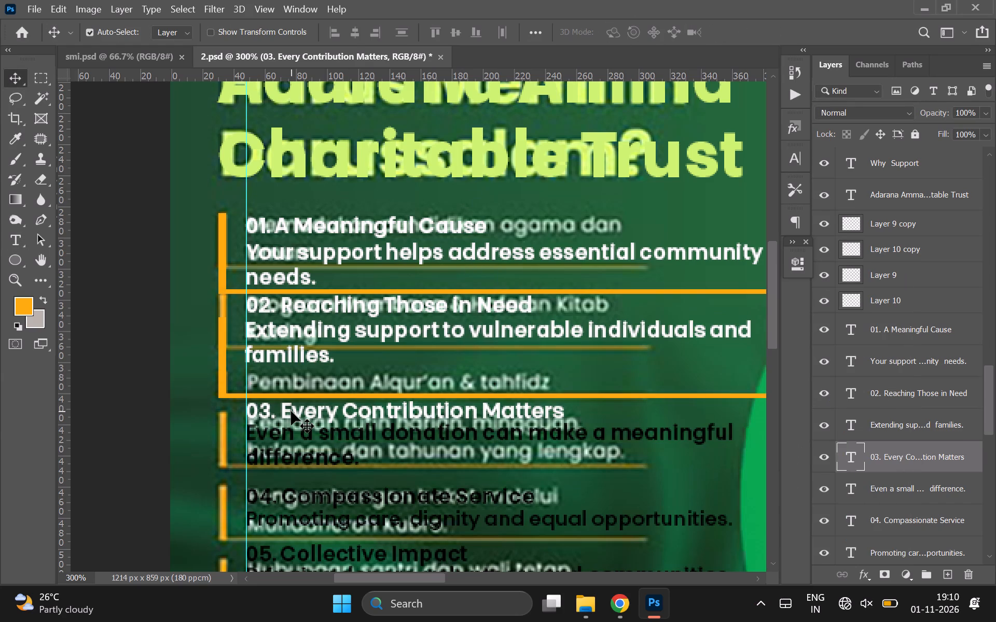
Move the '02. Reaching Those in Need' heading and its description down together, centring them between the two orange lines.
left_click(297, 305)
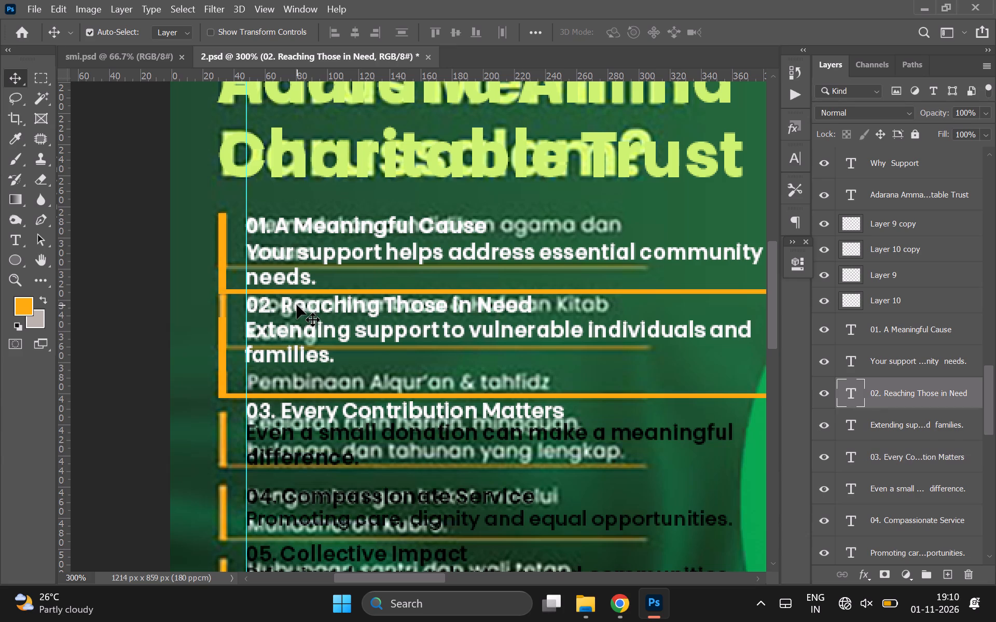
left_click(294, 335, "shift")
key("shift+Down")
key("Down")
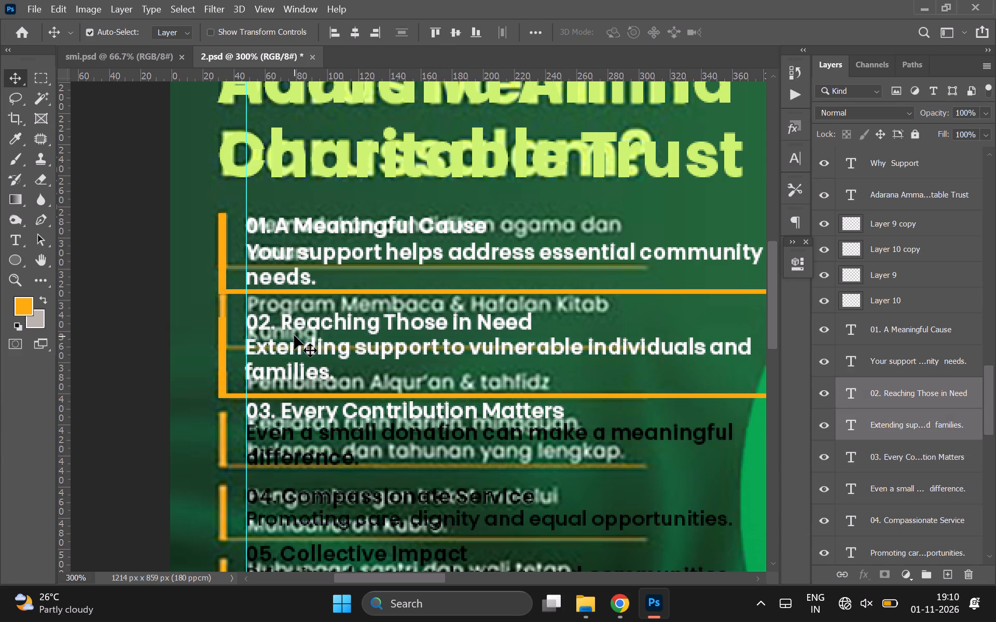
key("Down")
key("Down")
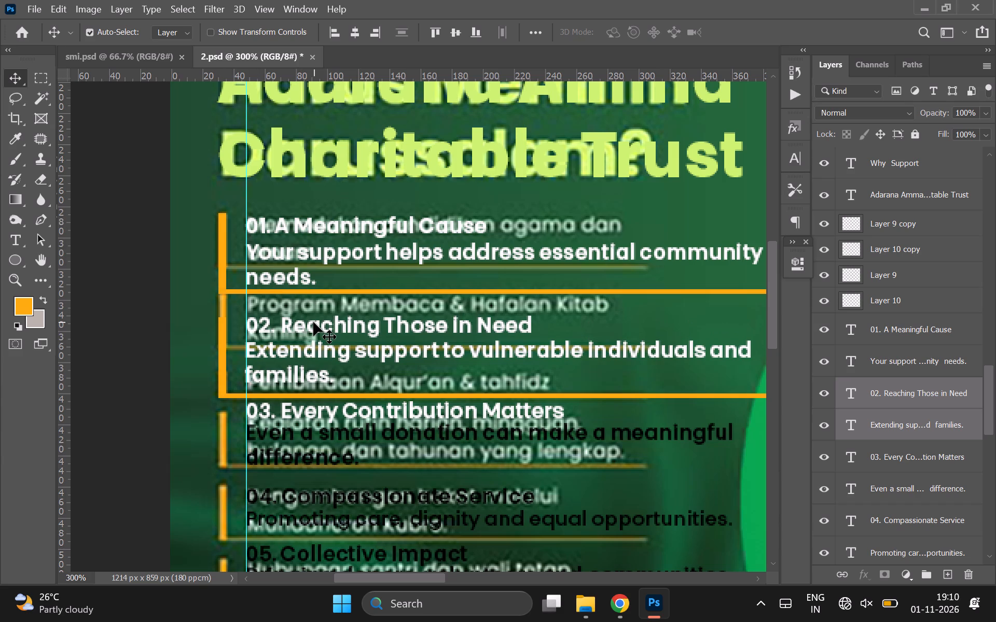
key("Down")
key("Down")
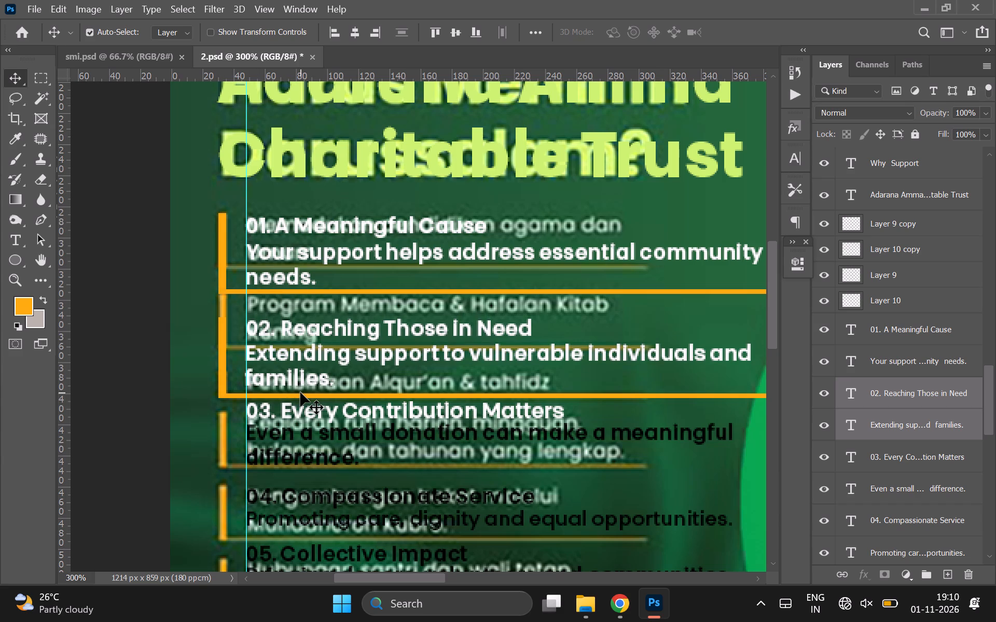
Set the text colour of the 'Even a small donation can make a meaningful difference.' description to white (ffffff).
left_click(281, 417)
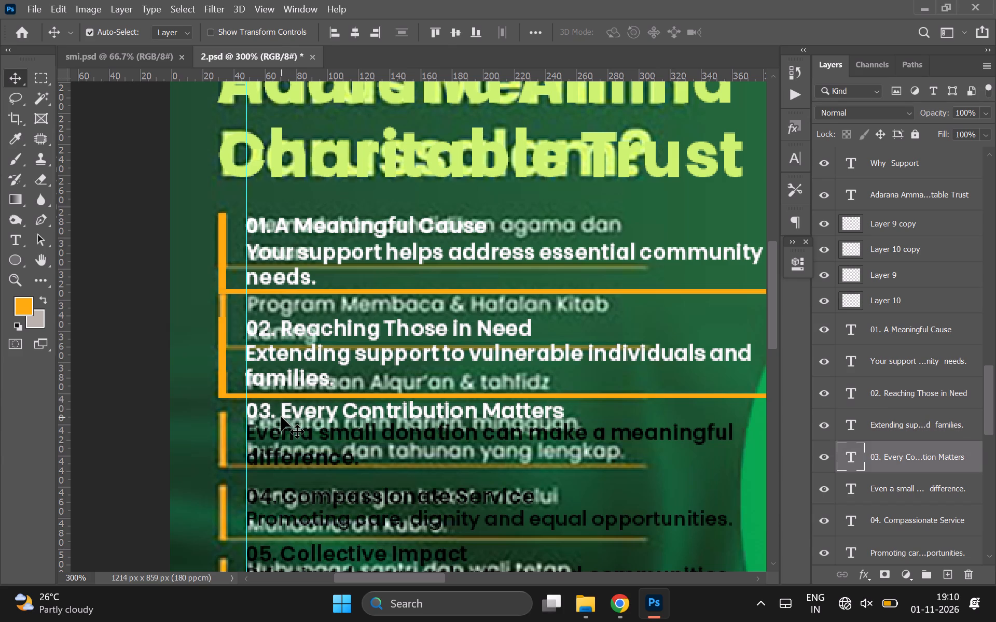
double_click(293, 443)
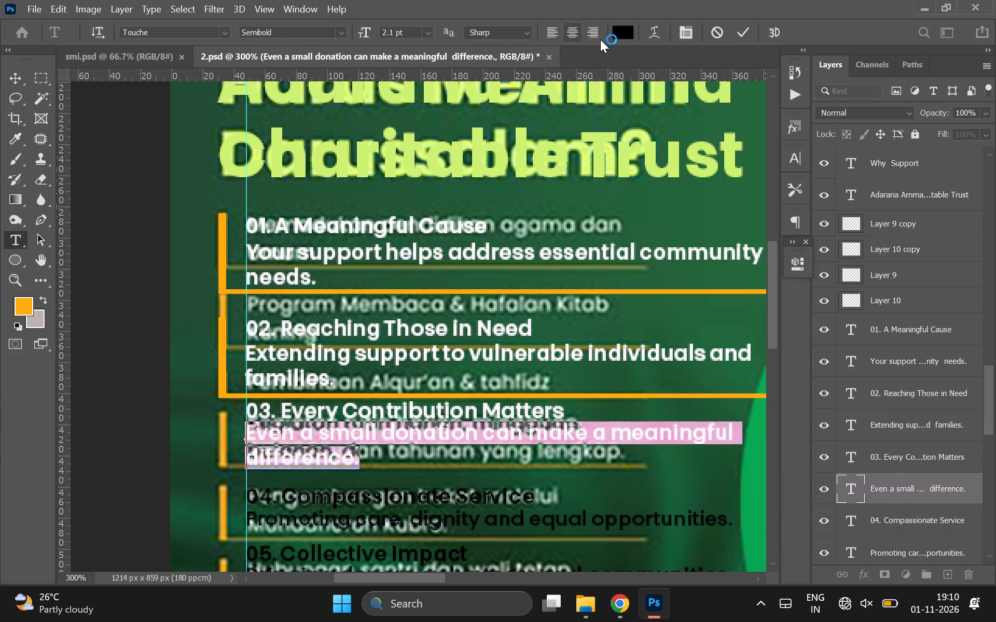
left_click(629, 34)
left_click_drag(574, 322, 426, 303)
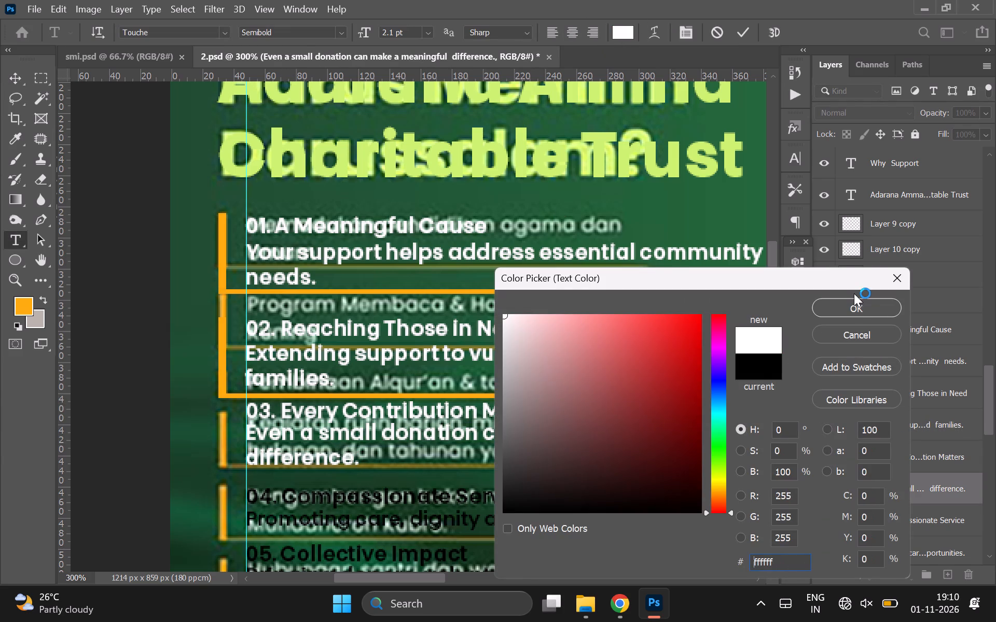
left_click(855, 304)
left_click(9, 79)
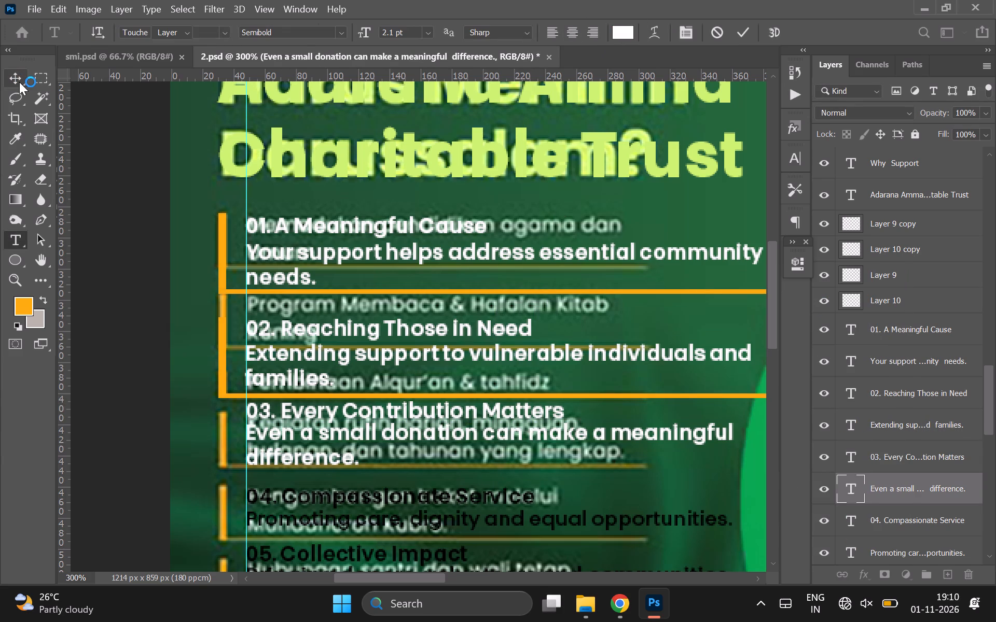
Duplicate Layer 9 and Layer 10, the orange vertical bar and horizontal line framing item 01.
left_click(220, 282)
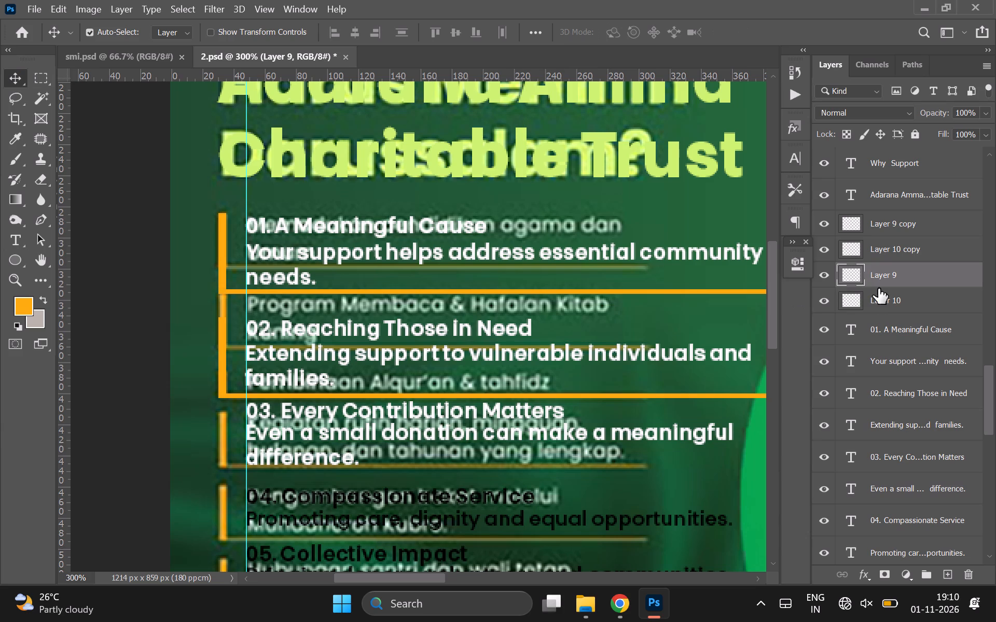
left_click(876, 298)
left_click(817, 297)
left_click(817, 297)
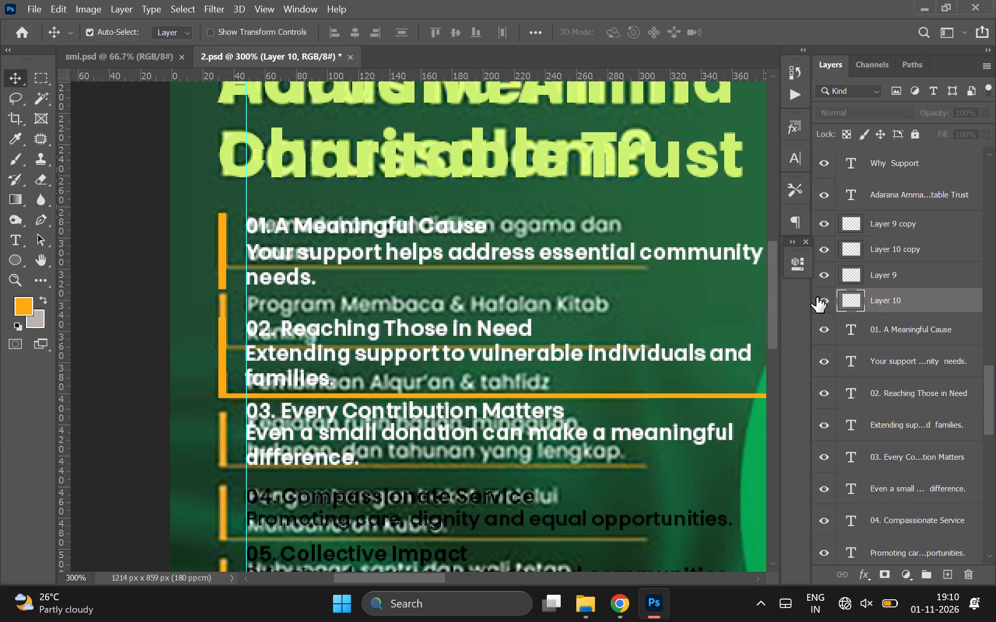
left_click(829, 278)
left_click(829, 278)
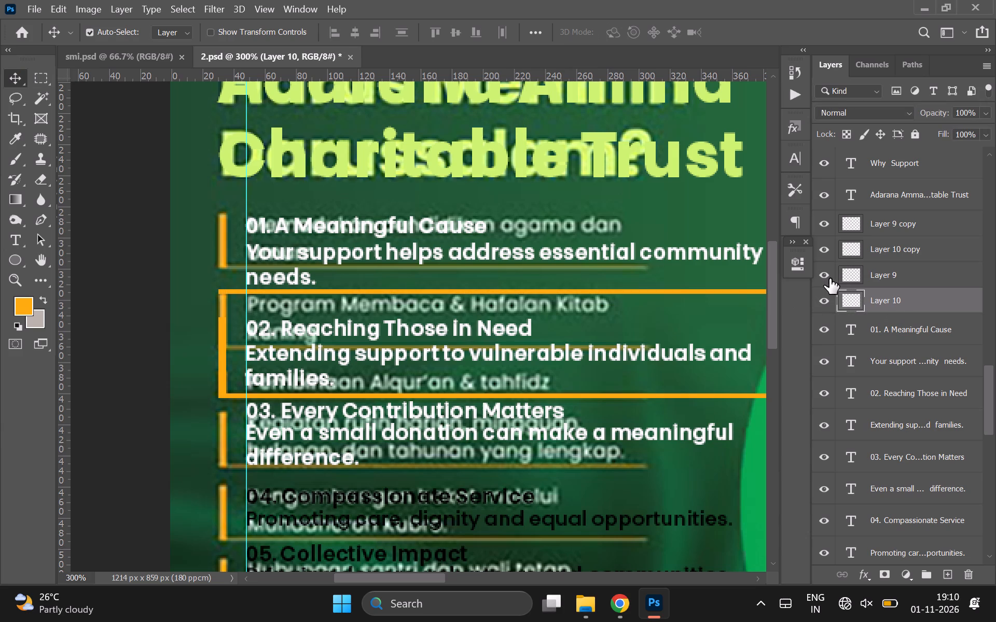
left_click(887, 282, "shift")
key("ctrl+j")
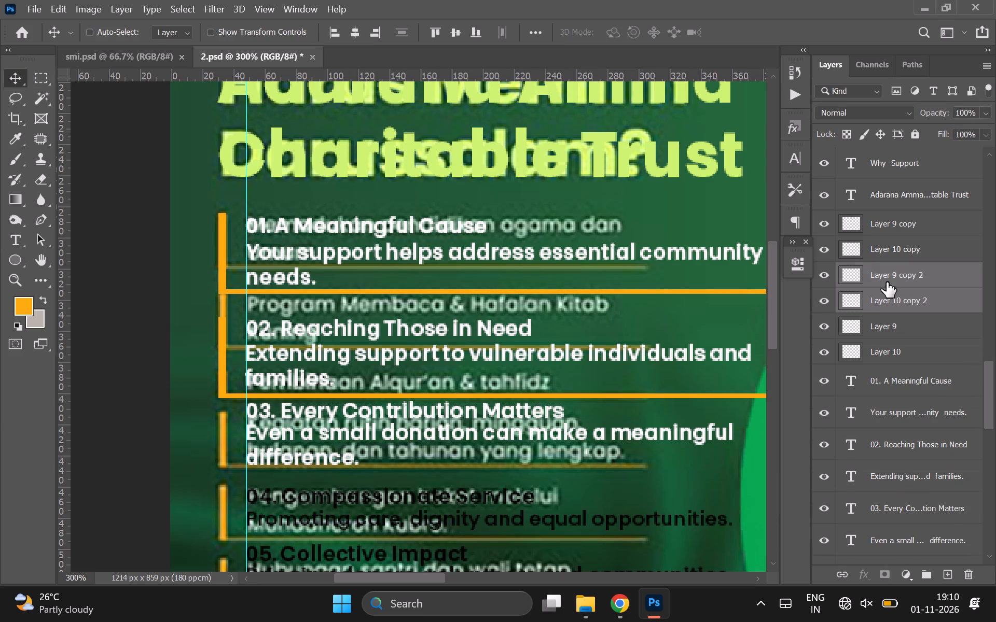
Move Layer 9 and Layer 10 down together so the orange bar and line frame item 03.
left_click(880, 325)
left_click(886, 347)
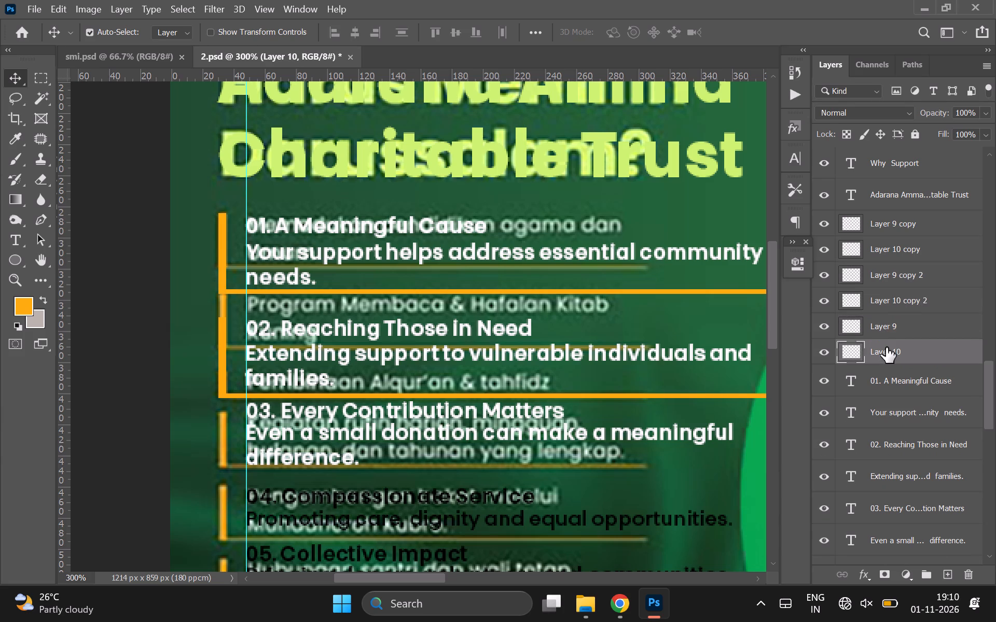
left_click(884, 320, "ctrl")
key("shift+Down")
key("shift+Down")
key("shift+Down")
key("shift+Down")
key("shift+Down")
key("shift+Down")
key("shift+Down")
key("shift+Down")
key("shift+Down")
key("shift+Down")
key("shift+Down")
key("shift+Down")
key("shift+Down")
key("shift+Down")
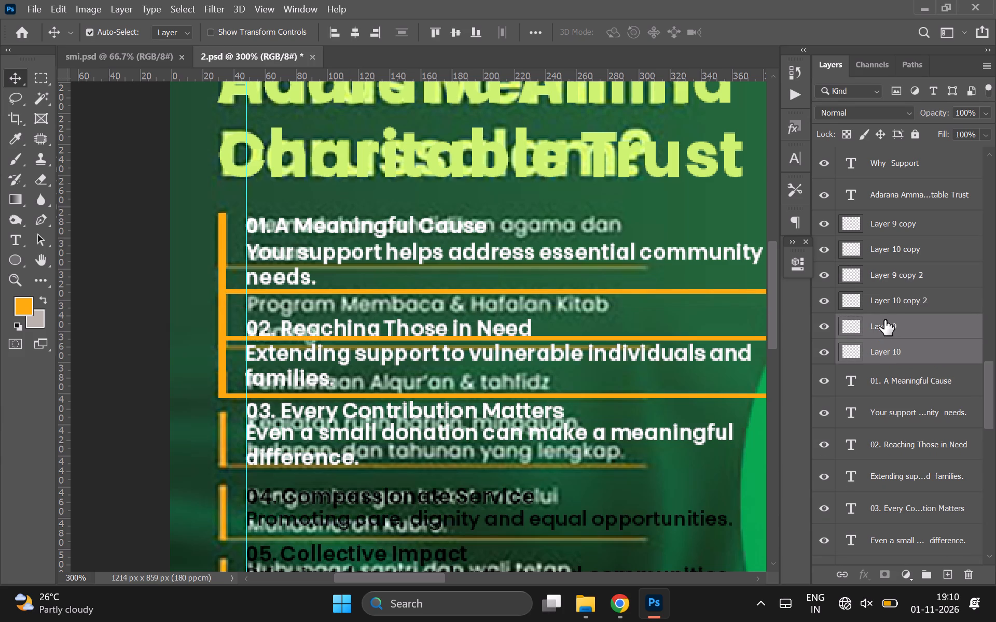
key("shift+Down")
key("shift+Down")
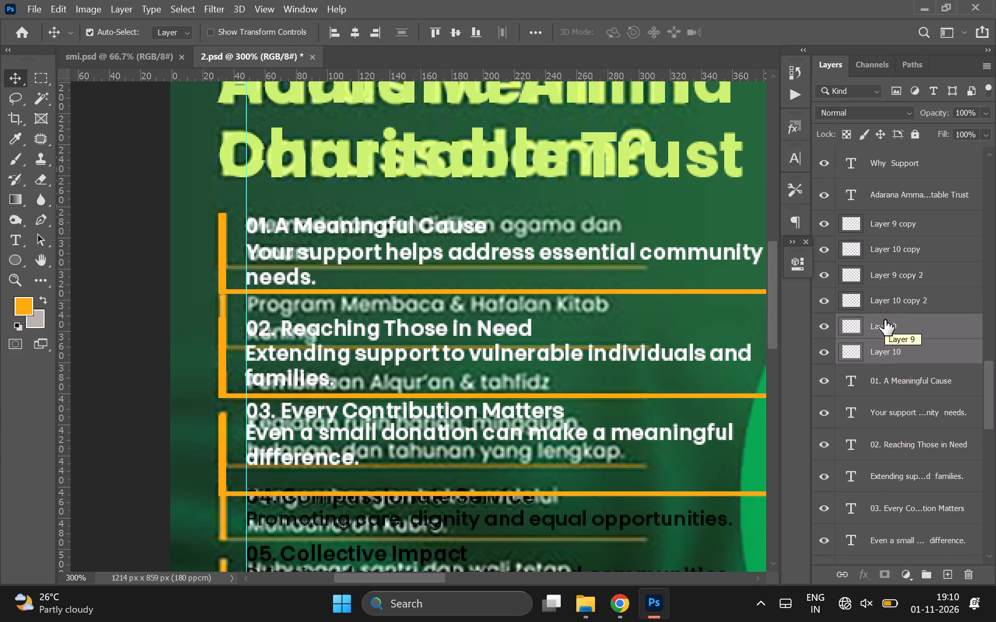
key("Up")
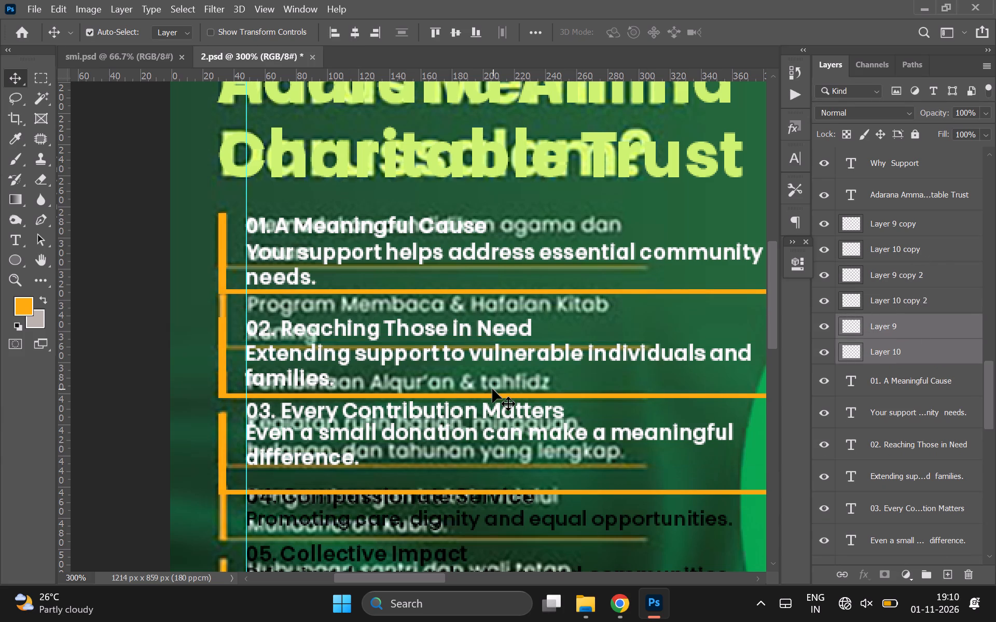
Move the '03. Every Contribution Matters' heading and its description down together into their orange frame.
left_click(416, 410)
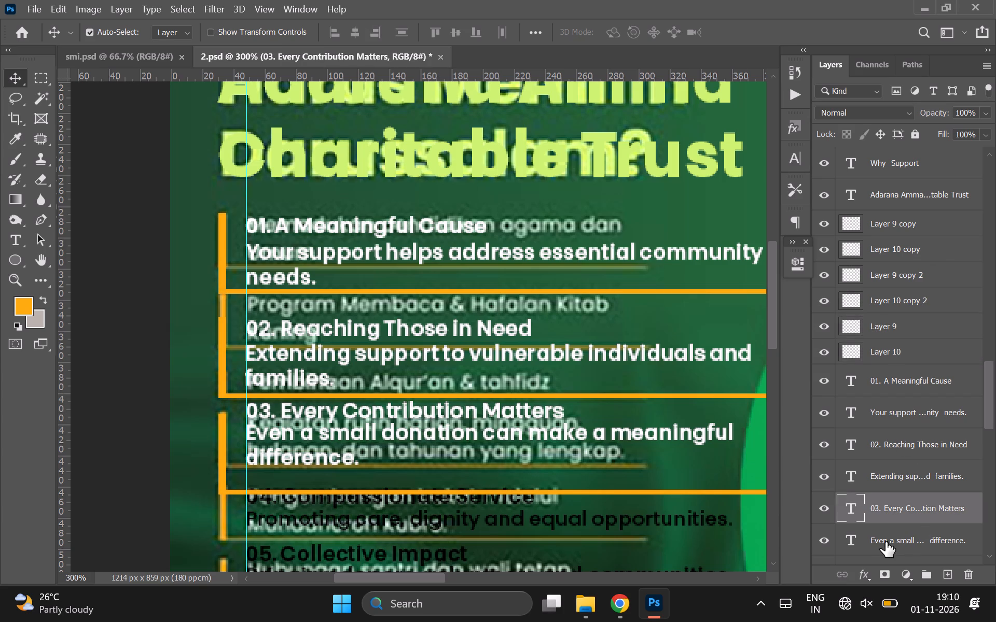
left_click(883, 542, "ctrl")
key("shift+Down")
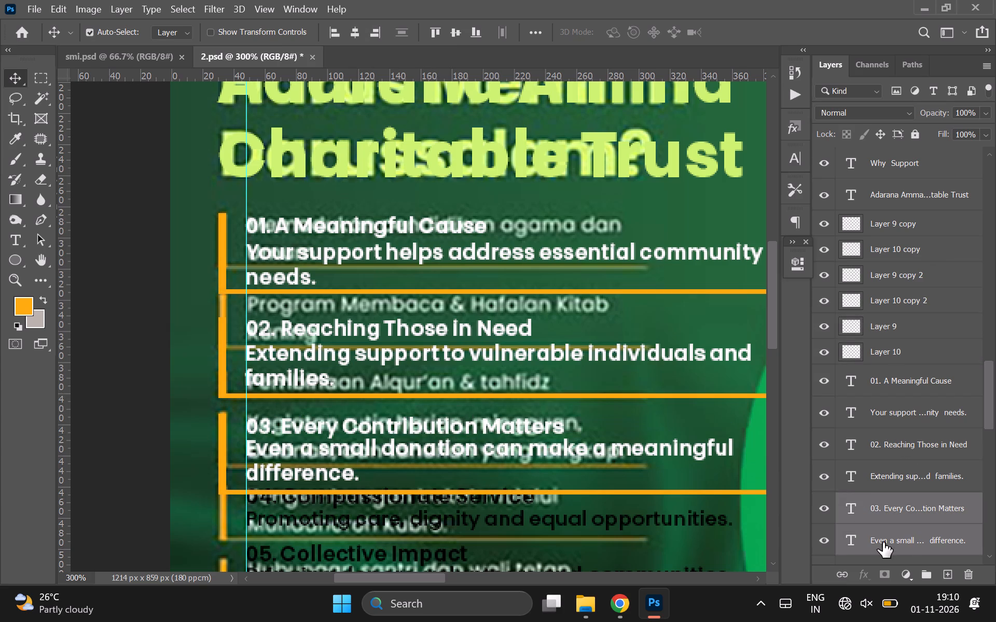
key("Up")
Nudge only the '03. Every Contribution Matters' heading up slightly to adjust its gap above the description.
left_click(900, 514)
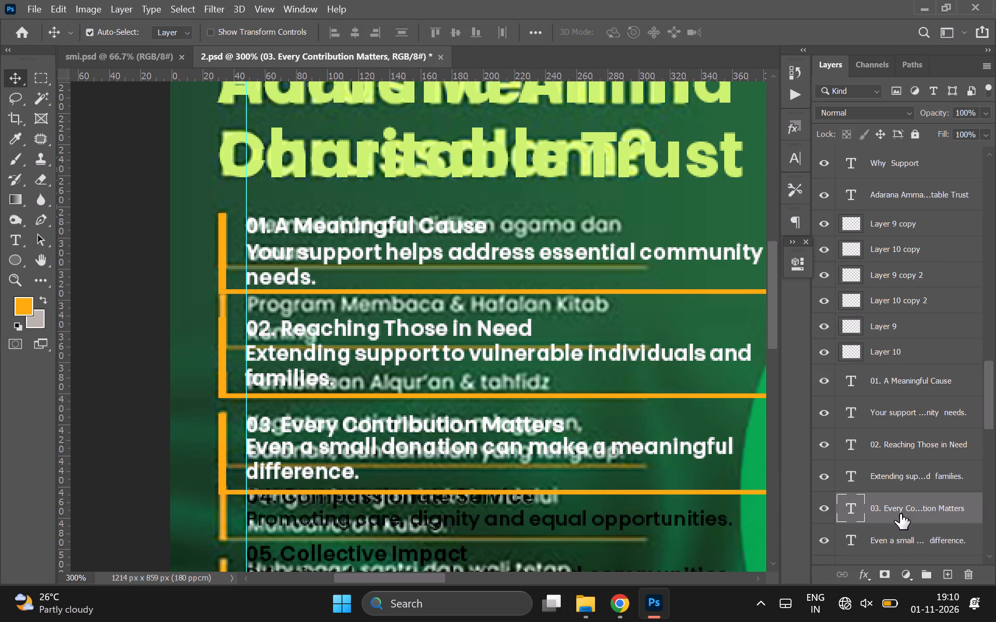
key("Up")
key("Up")
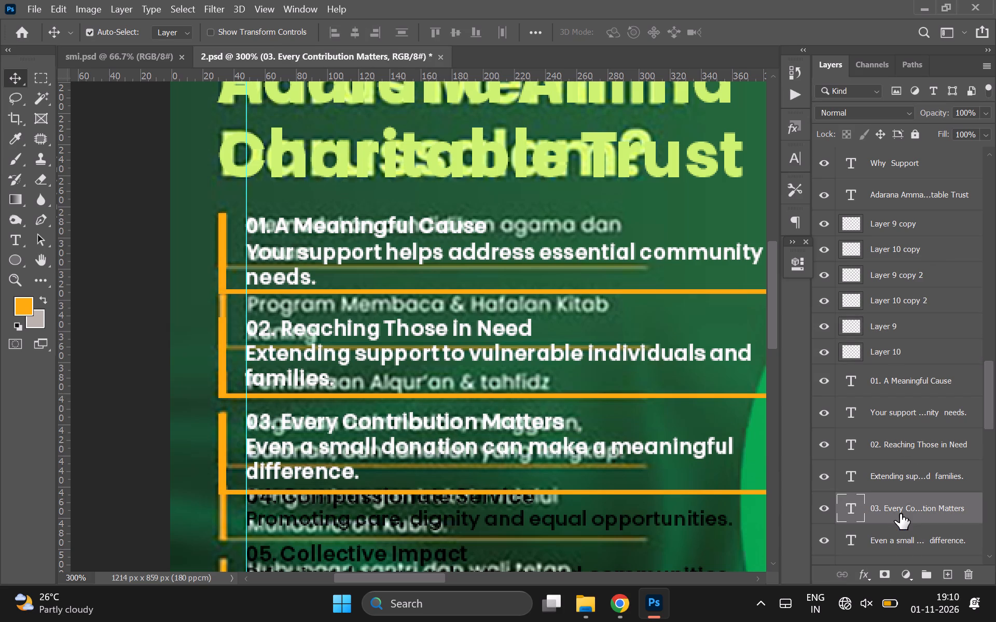
scroll(732, 483, "down", 1)
scroll(519, 464, "down", 1)
scroll(363, 365, "down", 1)
key("Down")
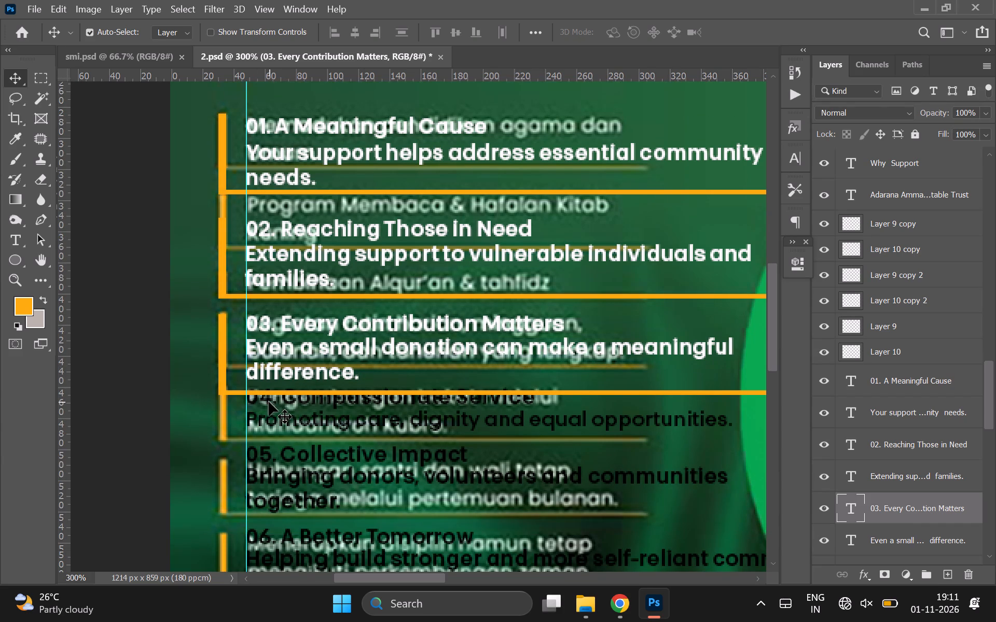
Move the '04. Compassionate Service' heading and its description down together, clear of item 03's orange bottom line.
left_click(275, 403)
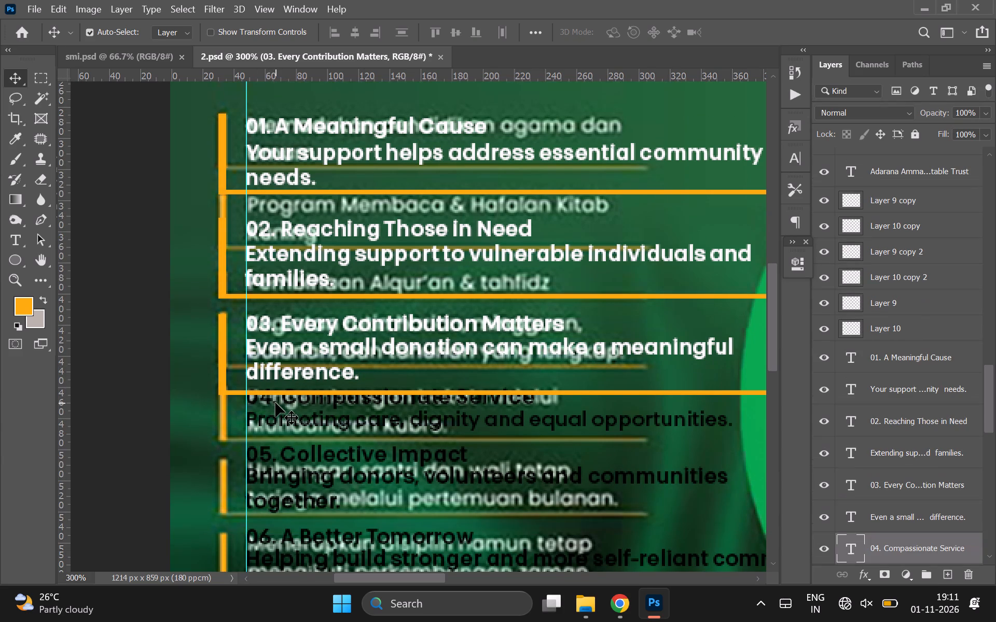
left_click(289, 422, "ctrl")
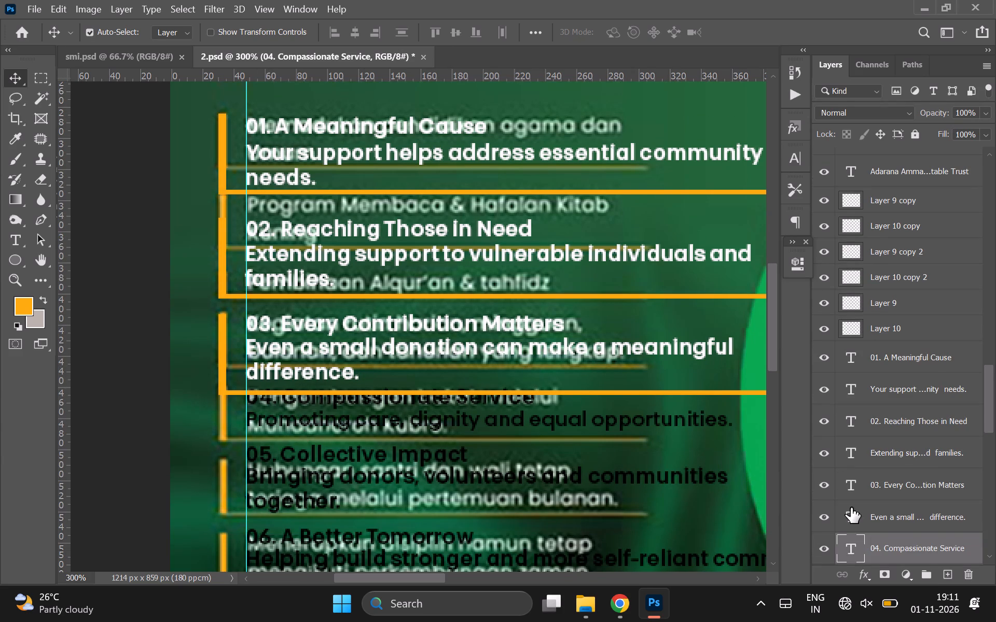
scroll(851, 507, "down", 1)
left_click(914, 524, "ctrl")
key("shift+Down")
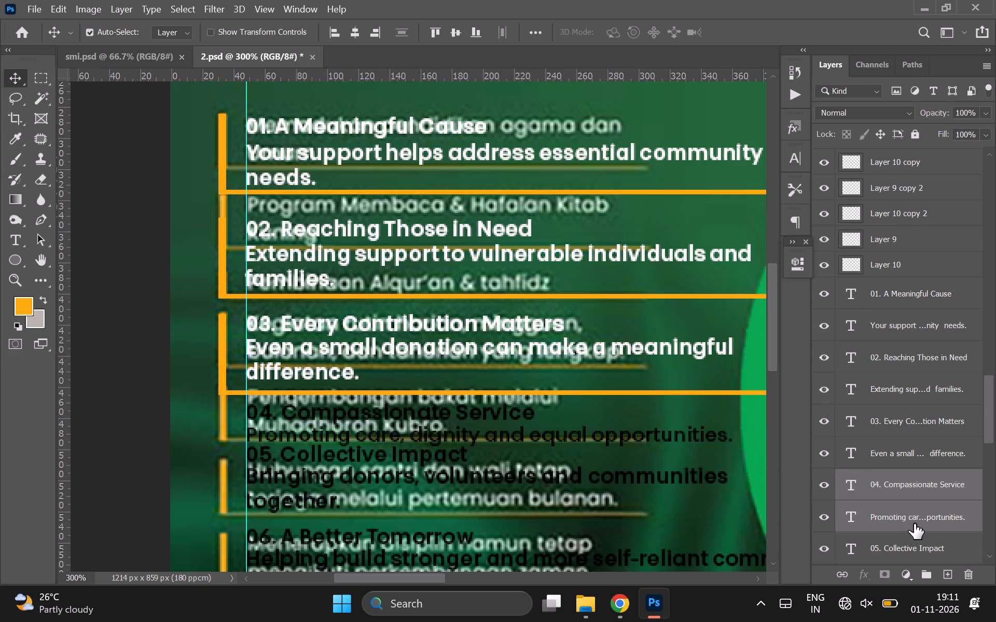
key("Down")
key("Down")
key("Down")
key("ctrl+z")
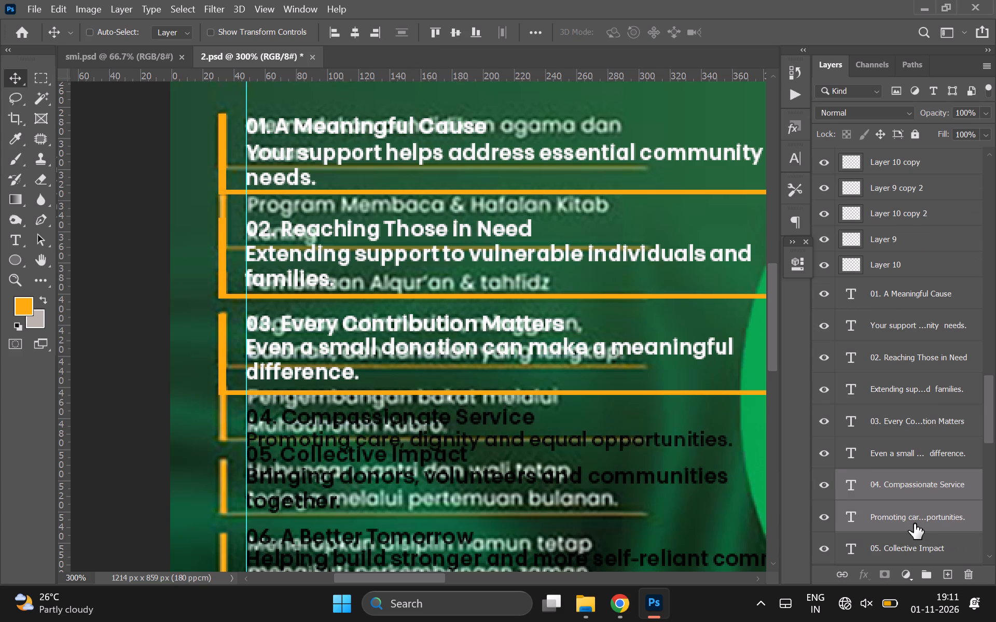
key("shift+Down")
key("shift+Down")
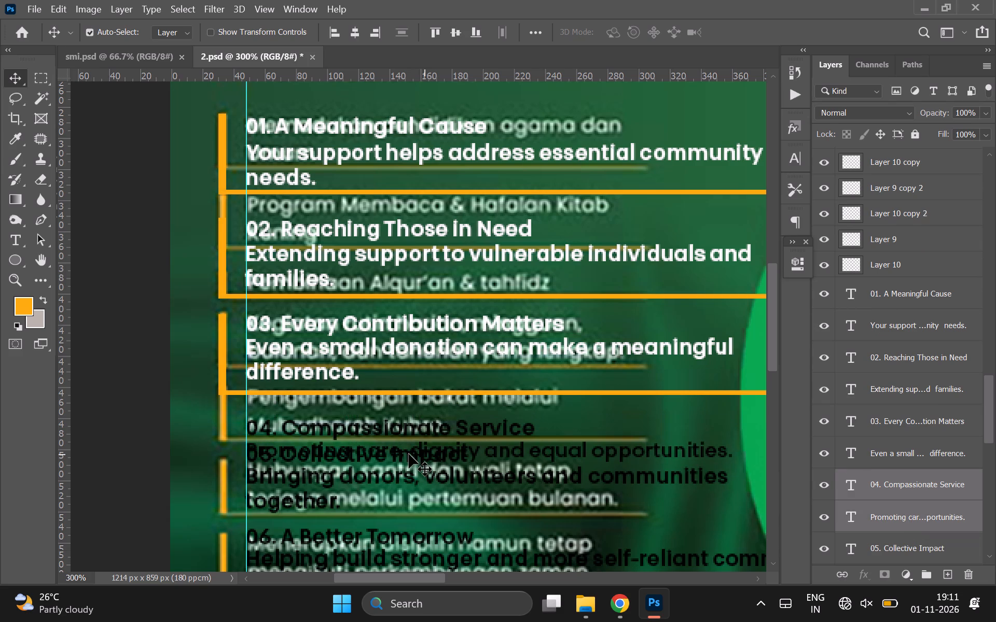
Duplicate the orange bar and line framing item 03, Layer 9 and Layer 10, together.
left_click(222, 372)
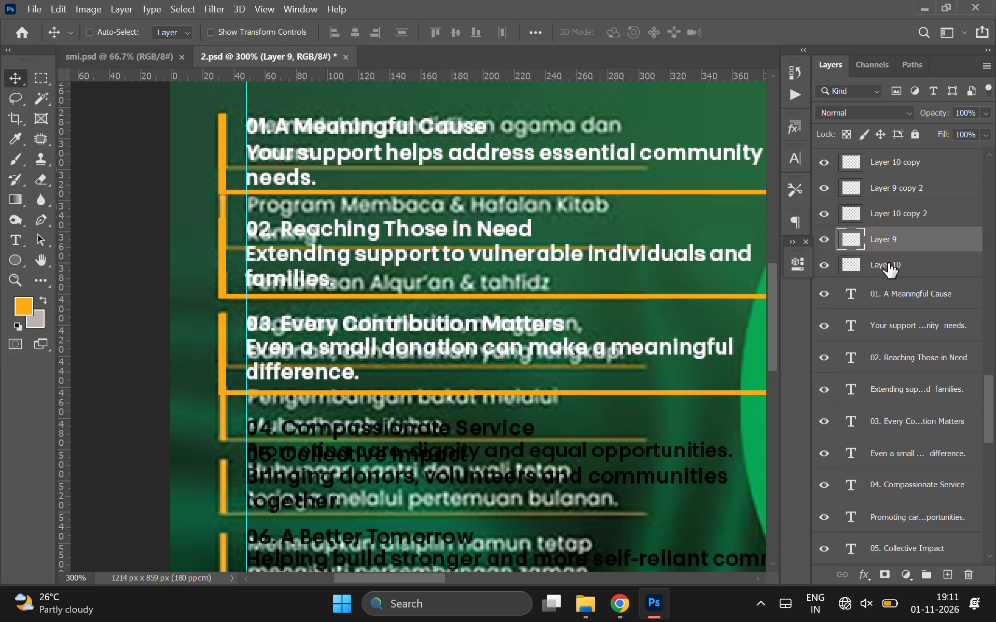
left_click(888, 263, "ctrl")
key("ctrl+j")
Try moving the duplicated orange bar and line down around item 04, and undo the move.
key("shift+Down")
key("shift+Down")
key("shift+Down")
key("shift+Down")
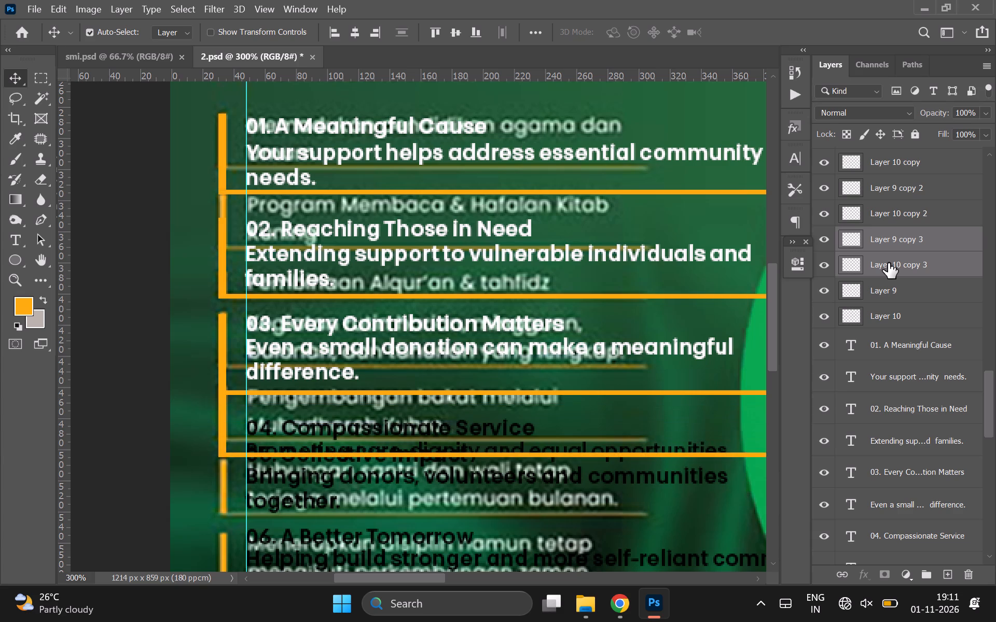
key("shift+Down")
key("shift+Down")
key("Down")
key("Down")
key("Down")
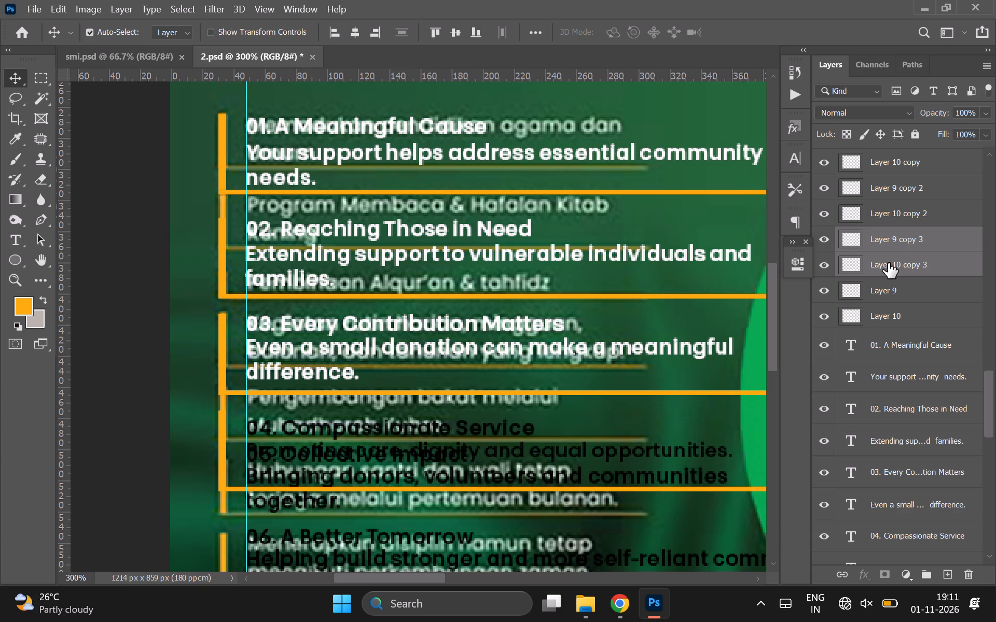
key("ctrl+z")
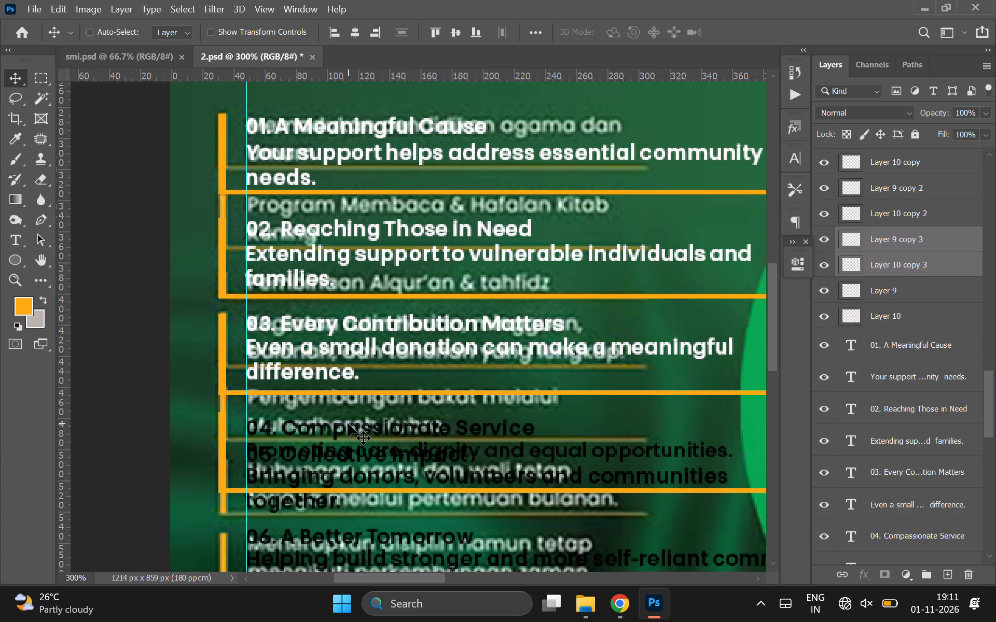
Move Layer 9 copy 3 and Layer 10 copy 3 down together so the bar and line frame item 04.
key("shift+Down")
key("Down")
key("shift+Down")
key("shift+Down")
key("shift+Down")
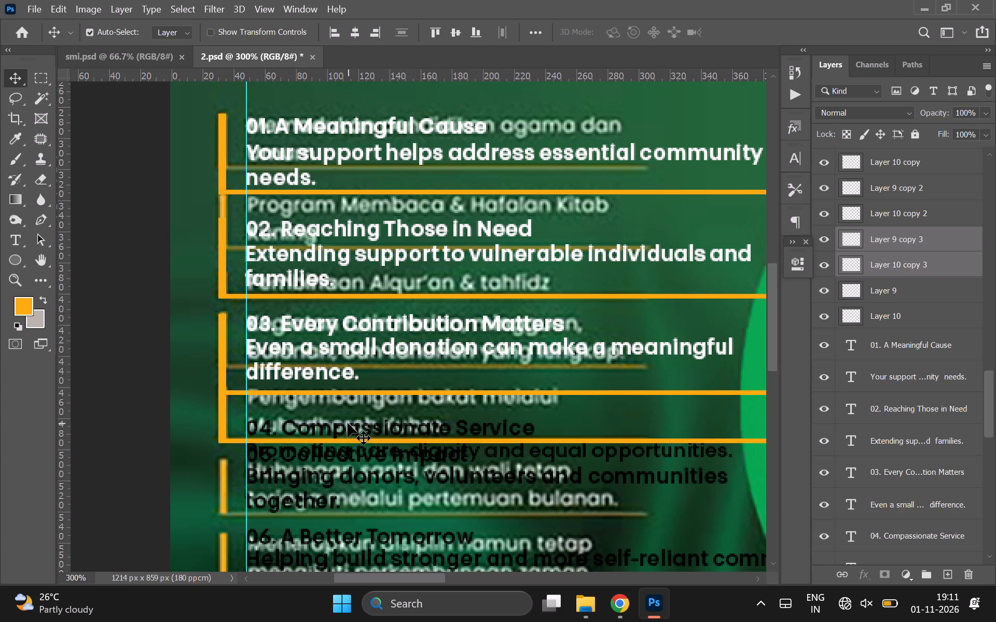
key("shift+Down")
key("shift+Down")
key("Down")
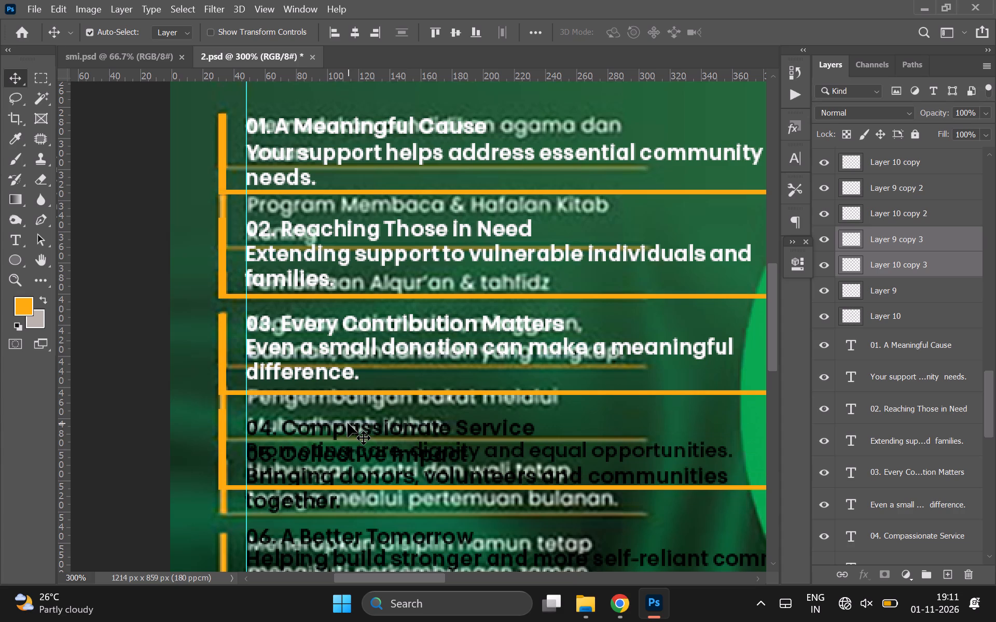
Set the '04. Compassionate Service' heading's text colour to white.
triple_click(307, 427)
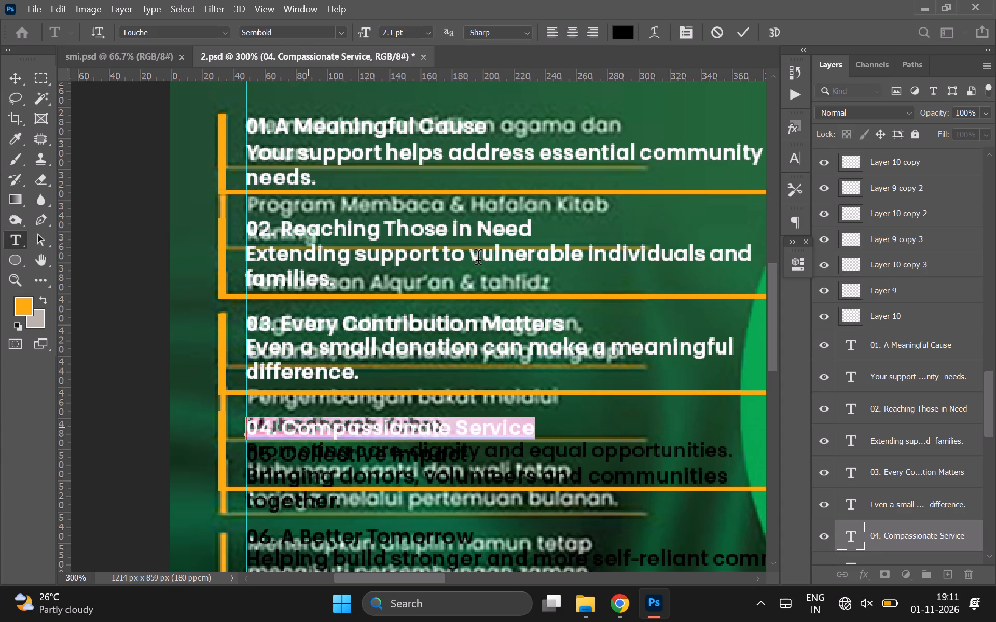
left_click(633, 45)
left_click(621, 33)
left_click_drag(574, 336, 386, 285)
left_click(866, 312)
left_click(866, 312)
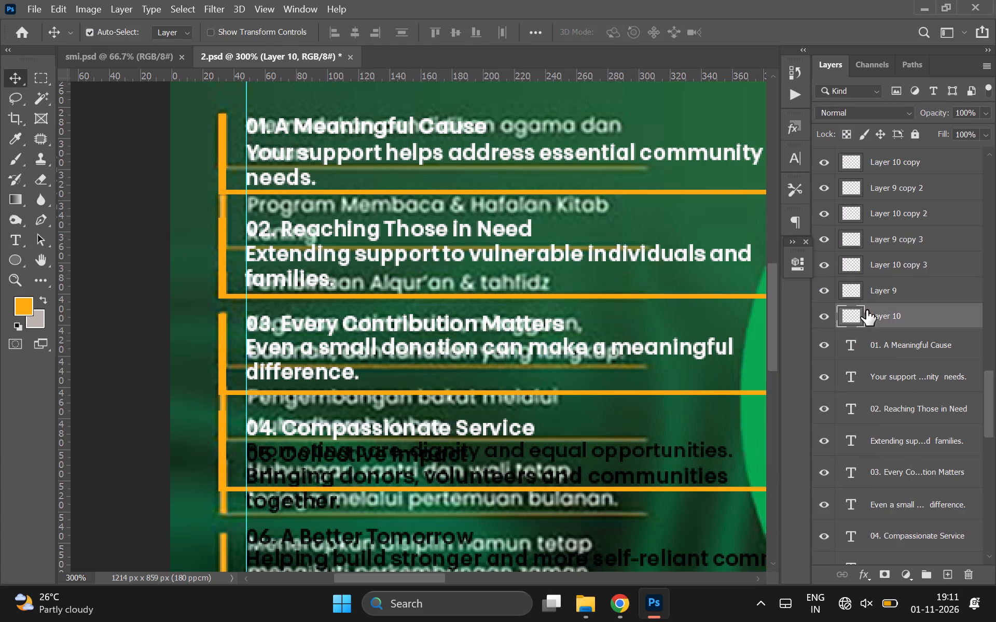
Set the text colour of the description 'Promoting care, dignity and equal opportunities.' to white (ffffff).
triple_click(405, 448)
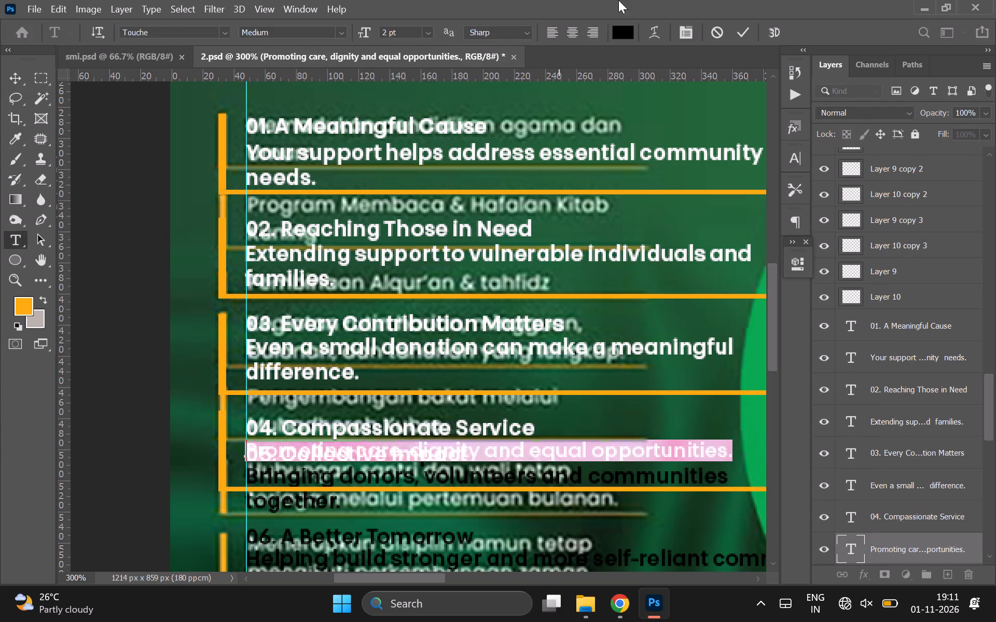
left_click(624, 32)
left_click_drag(602, 453, 301, 101)
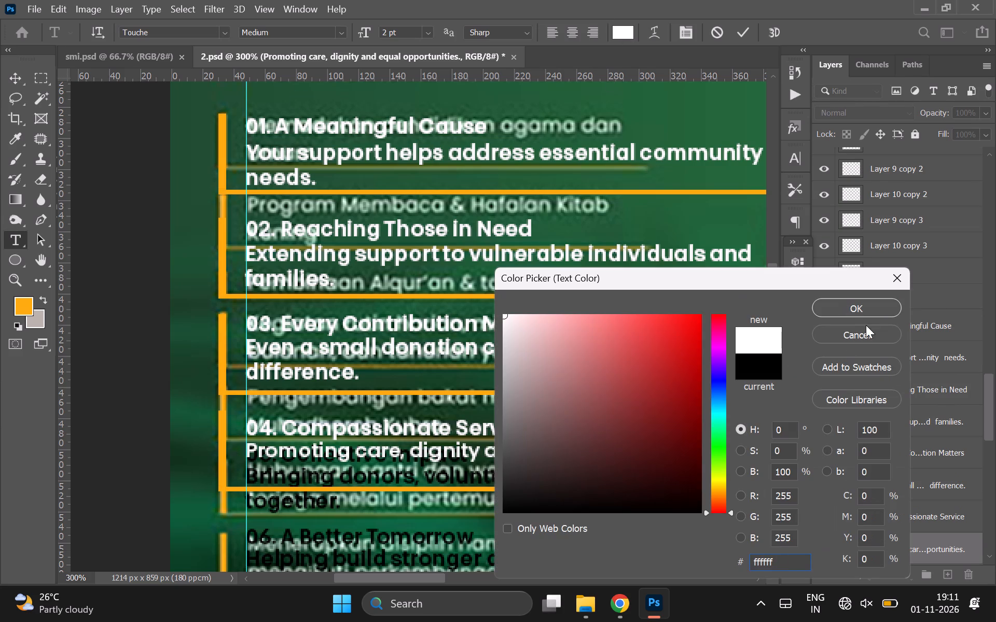
left_click(850, 311)
left_click(390, 477)
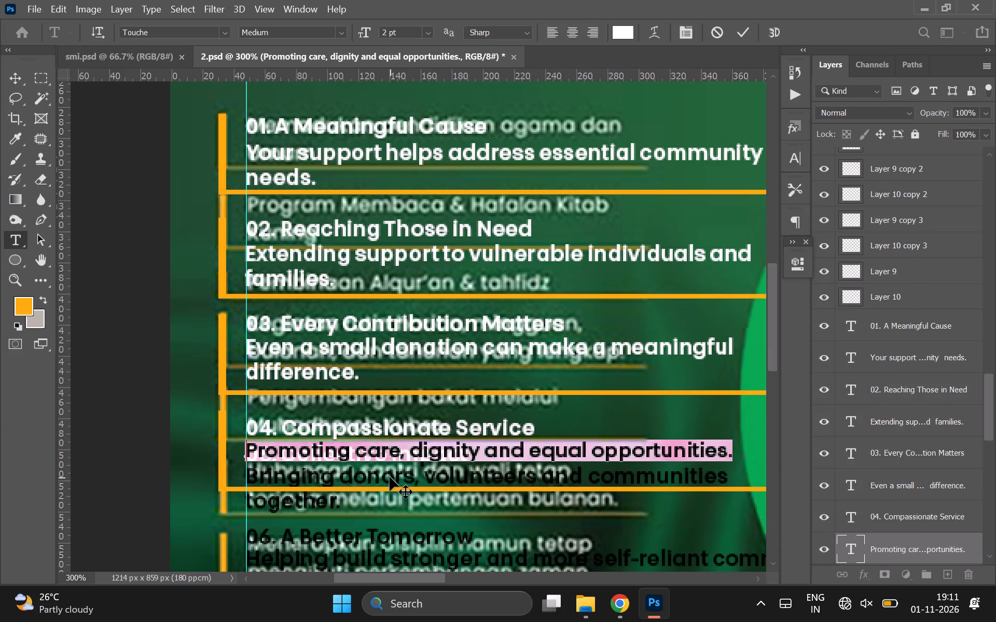
Move the headings and descriptions of items 05 and 06 down together, clear of item 04's orange bottom line.
scroll(439, 474, "down", 1)
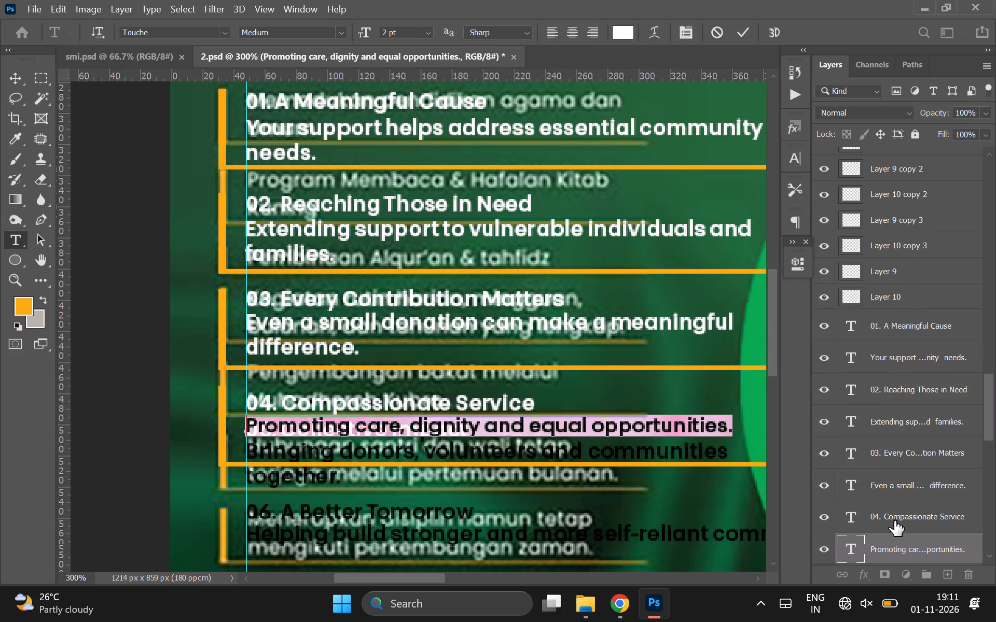
left_click(894, 520, "shift")
scroll(894, 520, "down", 1)
left_click(901, 457)
scroll(901, 457, "down", 1)
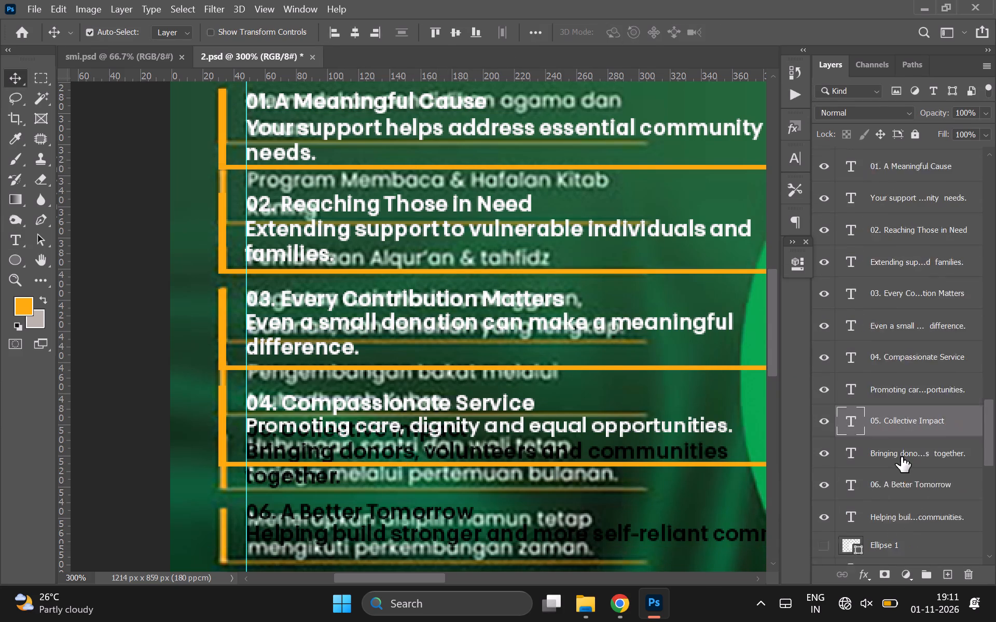
scroll(901, 457, "down", 1)
left_click(893, 416, "shift")
key("shift+Down")
key("shift+Down")
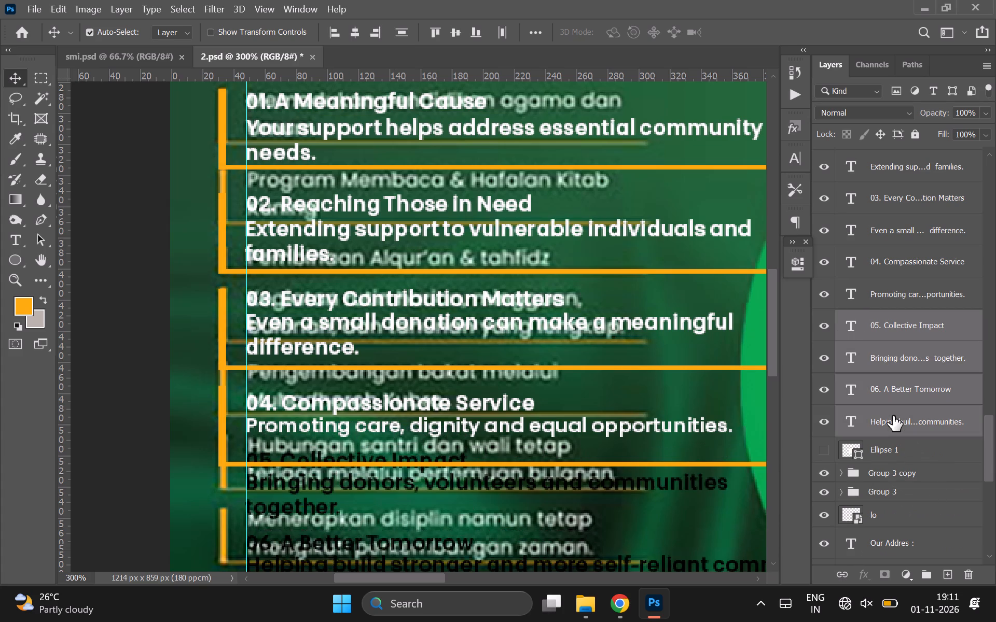
key("shift+Down")
key("shift+Down")
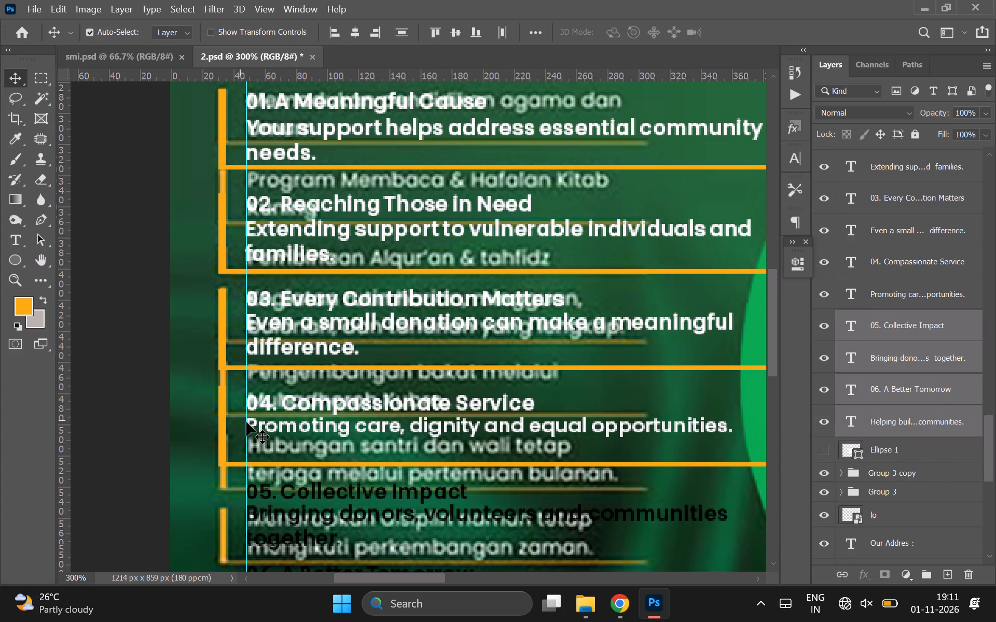
Move only item 04's 'Promoting care, dignity and equal opportunities.' description down toward the orange bottom line.
left_click(285, 403)
left_click(303, 422)
key("shift+Down")
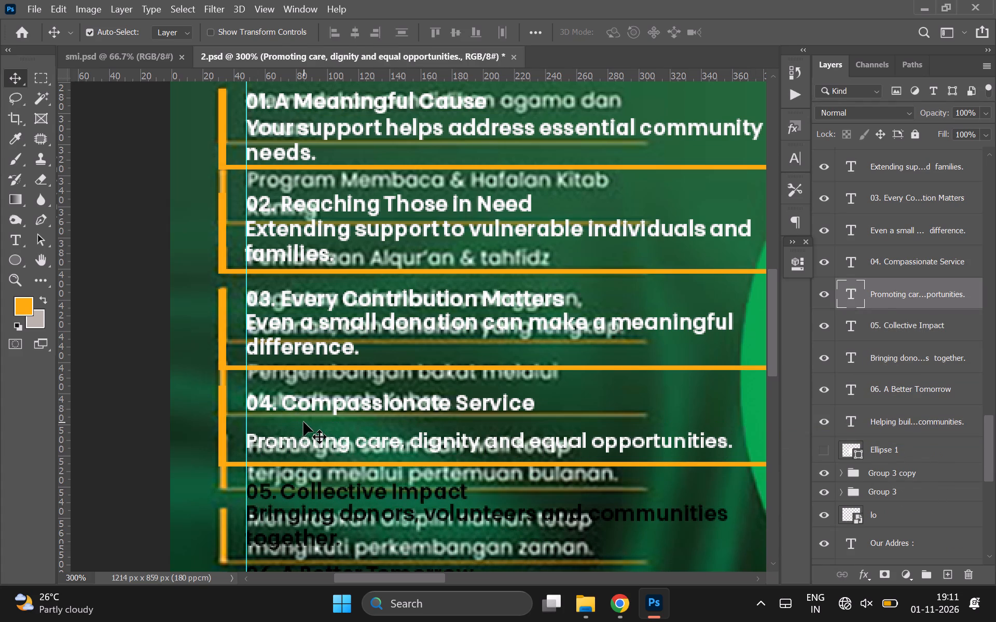
key("Down")
key("Up")
key("Up")
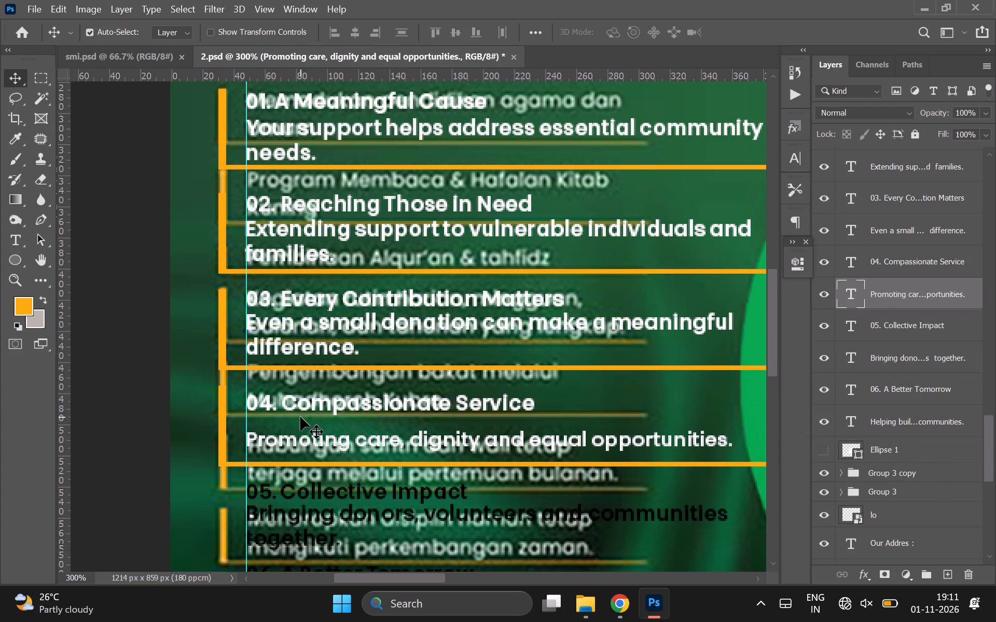
Adjust only the '04. Compassionate Service' heading vertically, leaving it slightly lower within its orange frame.
left_click(292, 405)
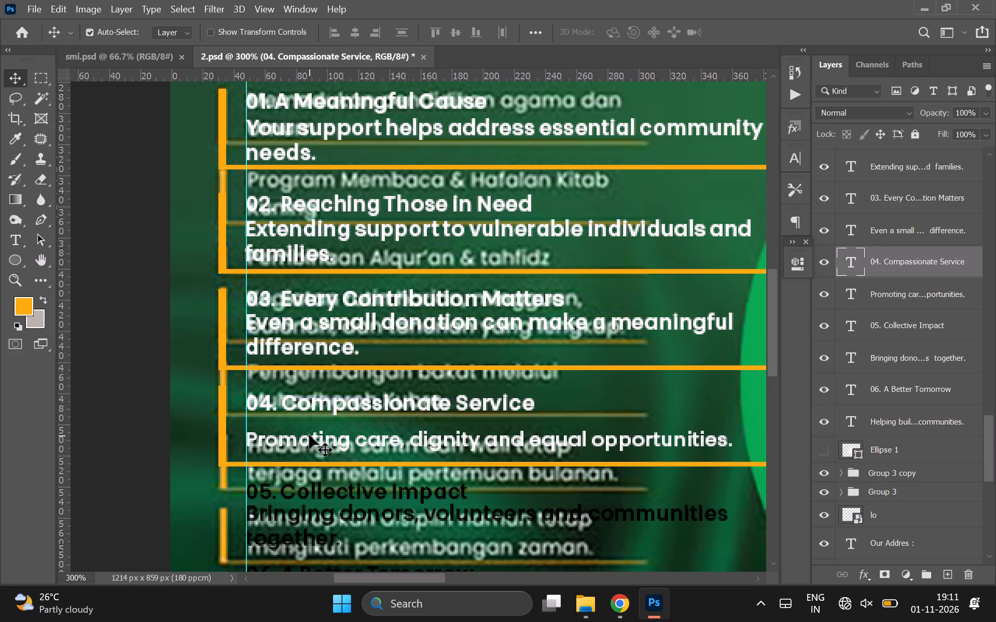
left_click(309, 435)
left_click(306, 402)
key("shift+Down")
key("Up")
key("shift+Up")
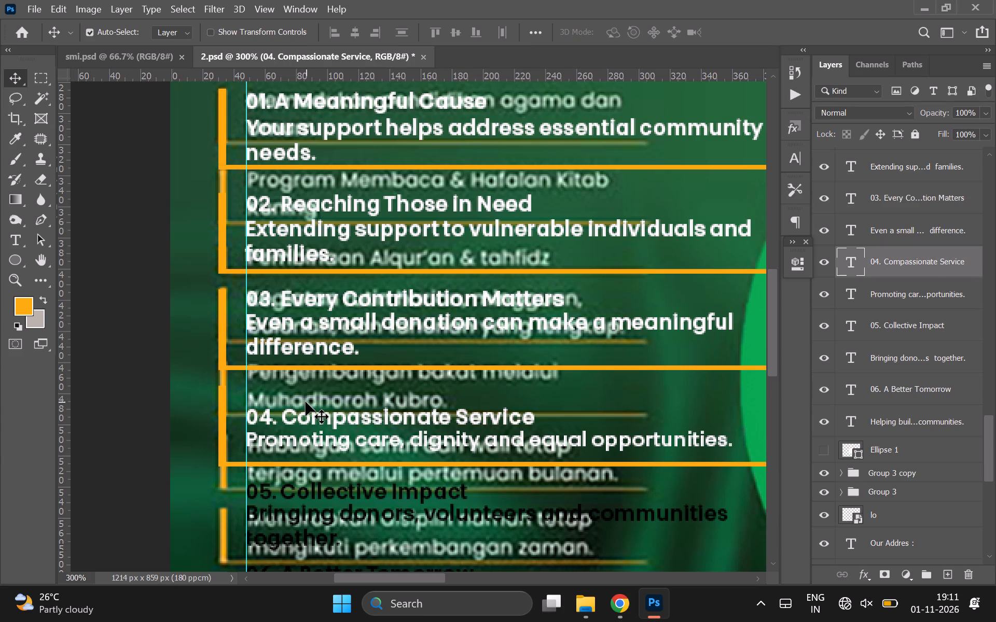
key("Down")
key("Down")
Nudge only item 04's description up until it sits close beneath its heading.
left_click(280, 439)
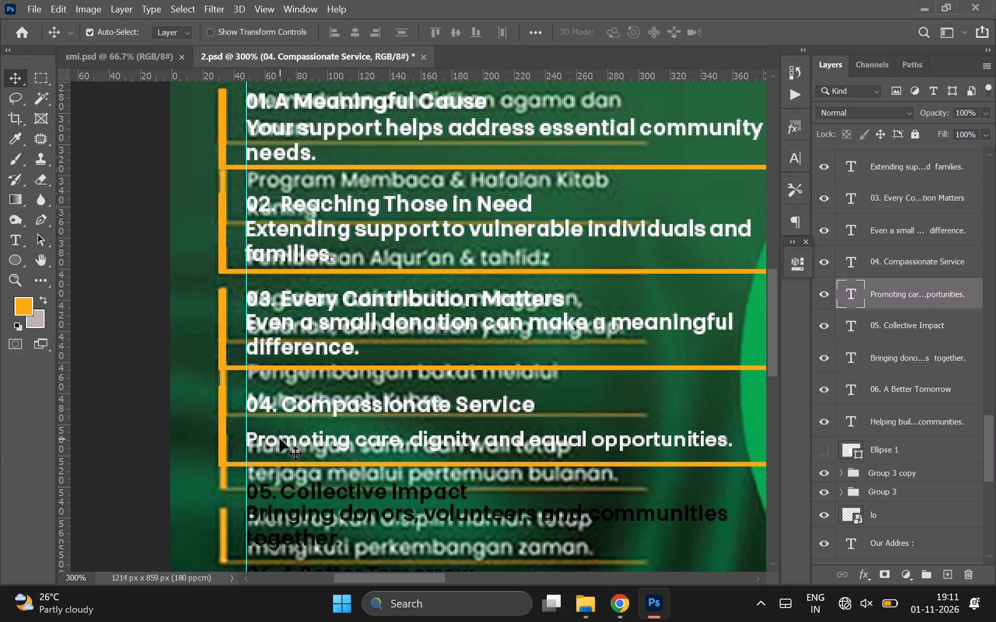
key("Up")
key("Up")
key("Up")
key("Up")
key("Up")
key("Up")
key("Up")
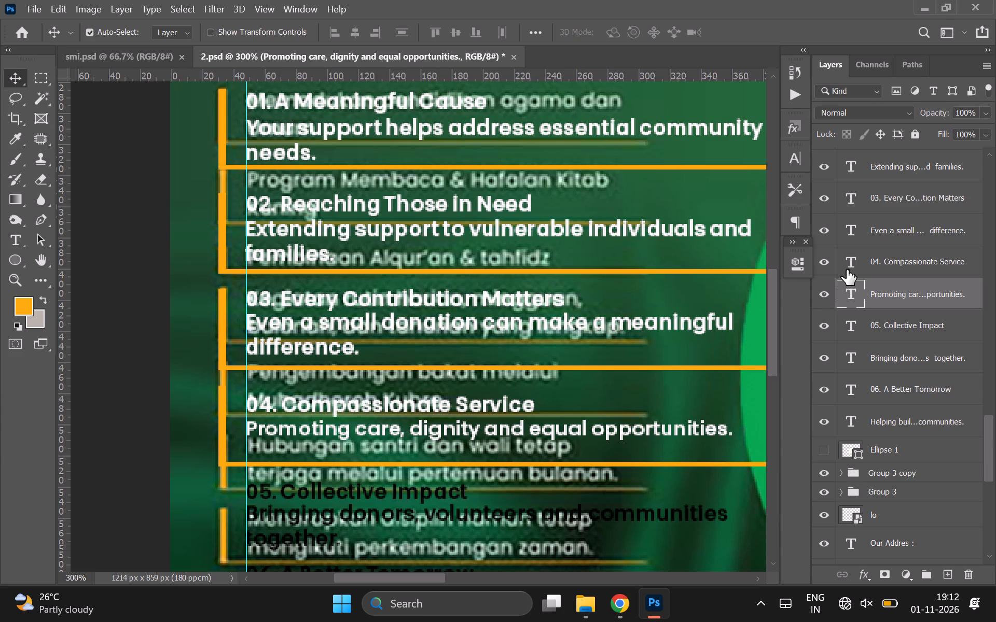
Move the '04. Compassionate Service' heading and its description down together, closer to their orange bottom line.
left_click(885, 263, "ctrl")
key("shift+Down")
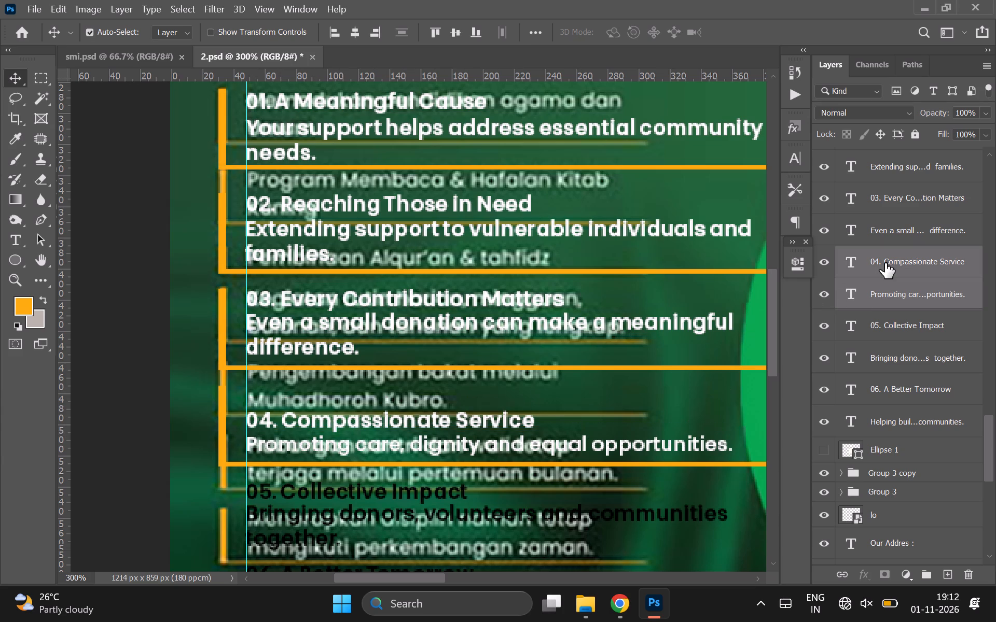
Shorten item 04's vertical orange bar, Layer 9 copy 3, from its top end to about 37 px high.
left_click(223, 403)
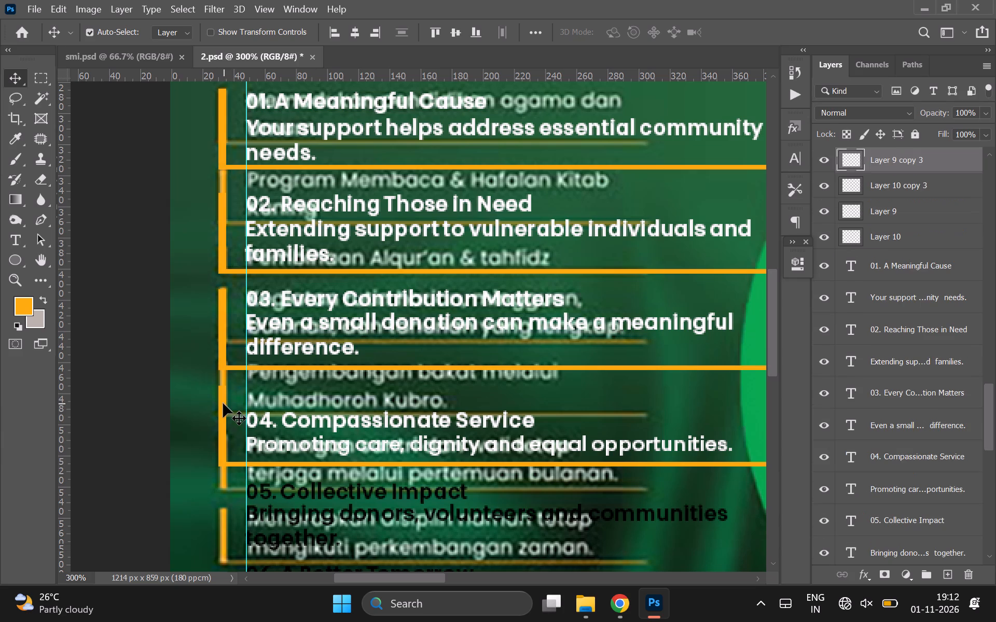
key("ctrl+t")
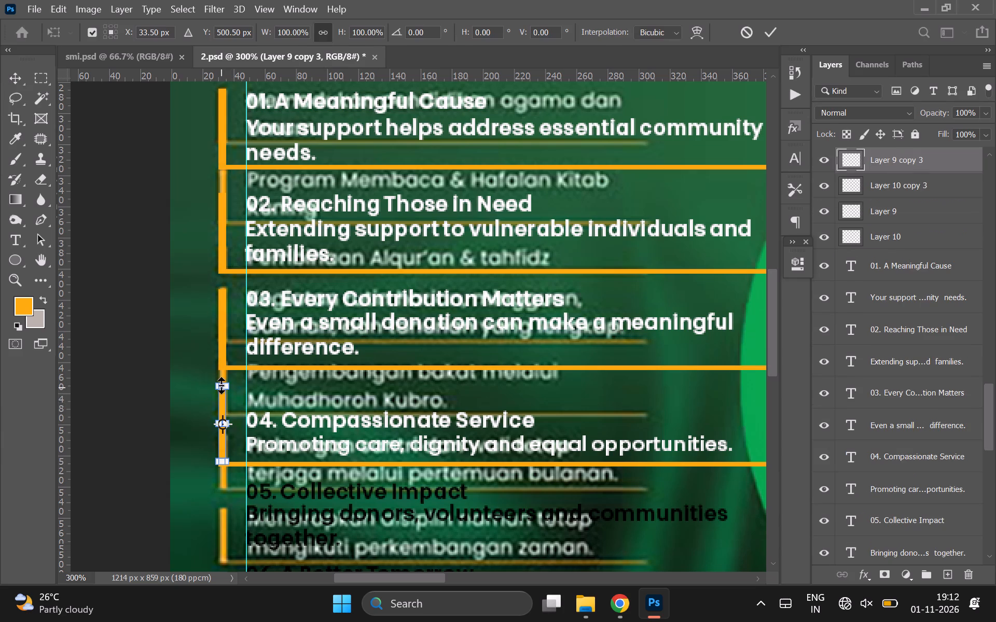
left_click_drag(221, 381, 221, 396, "shift")
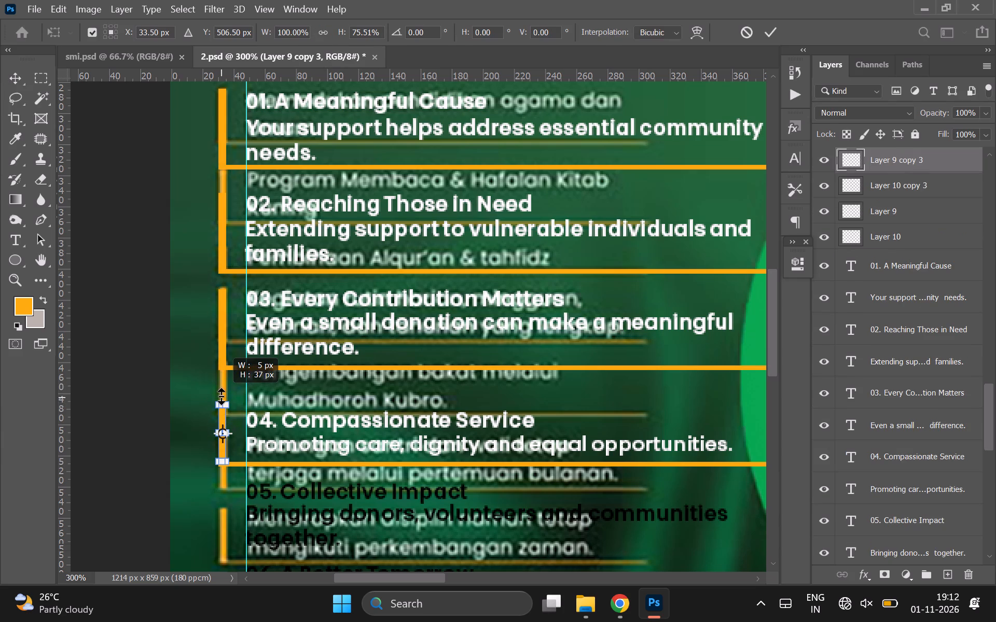
key("Return")
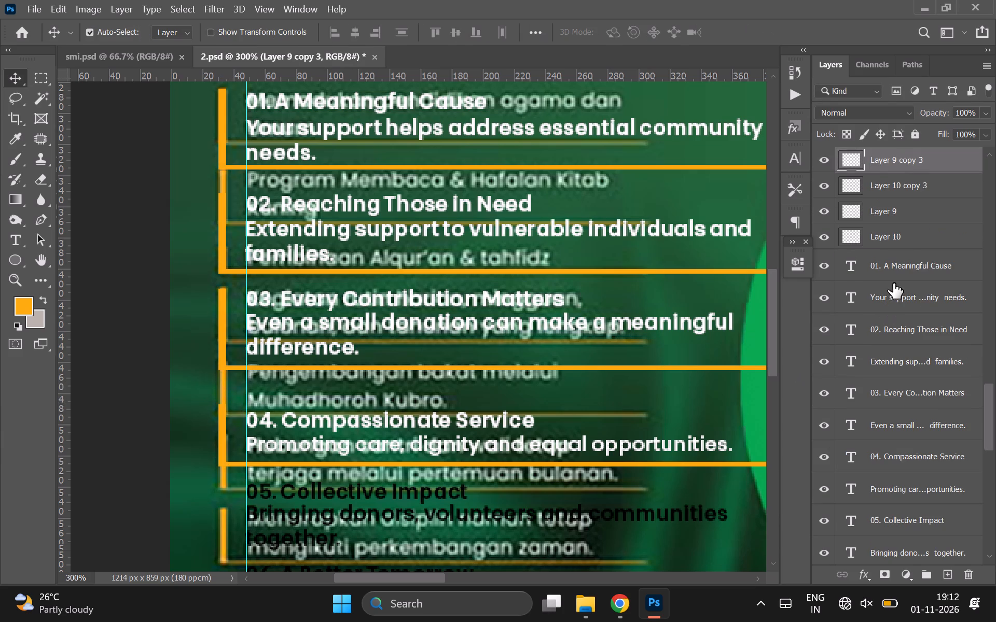
Move item 04's orange bar, bottom line, heading and description up together, closer to item 03's frame.
left_click(821, 187)
left_click(821, 187)
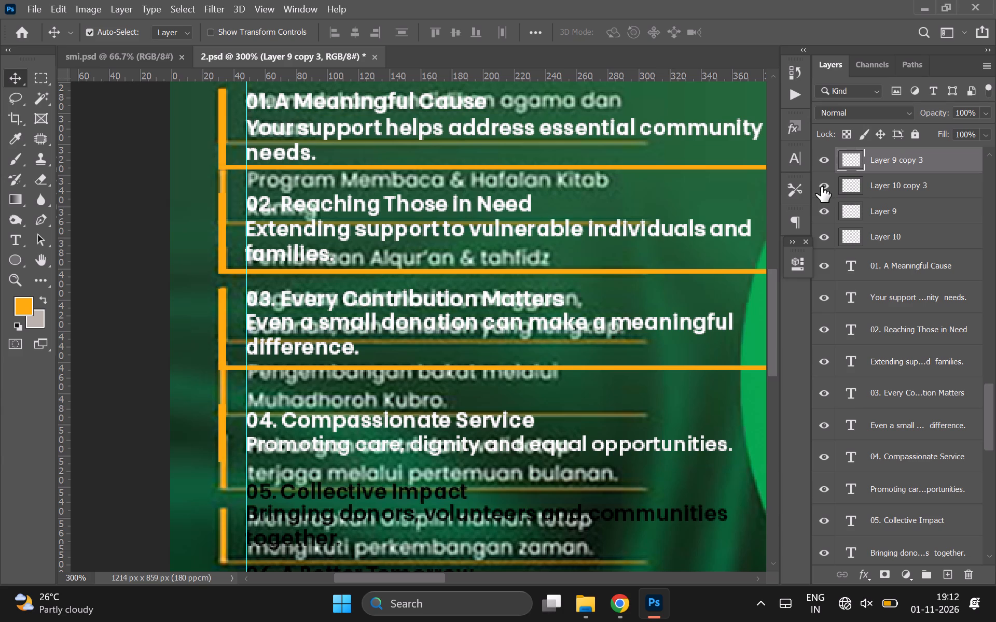
left_click(907, 193, "ctrl")
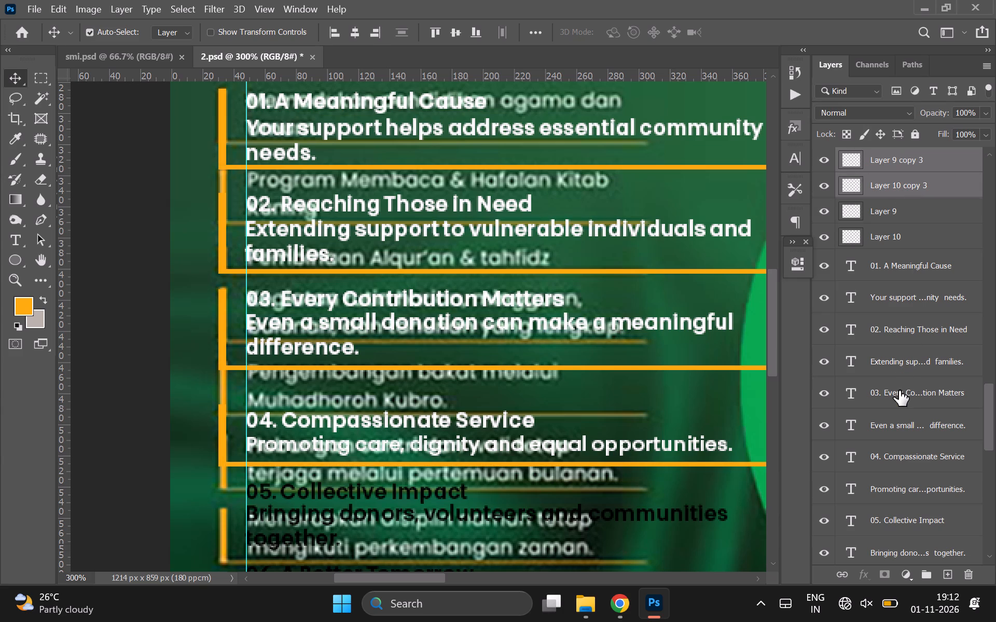
left_click(888, 464, "ctrl")
left_click(888, 490, "ctrl")
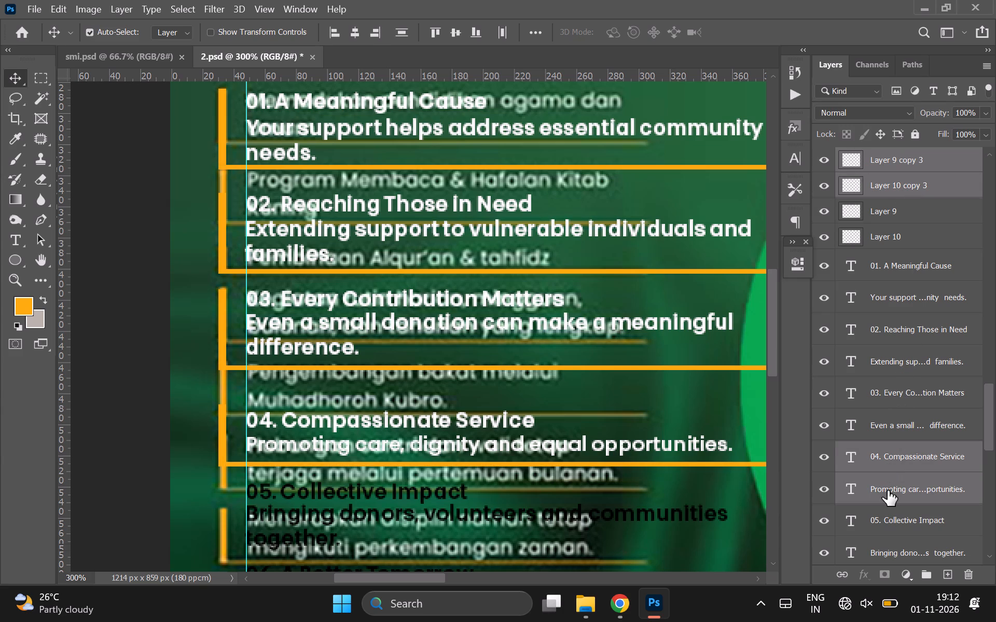
key("shift+Up")
Set the '05. Collective Impact' heading's text colour to white.
scroll(592, 470, "down", 1)
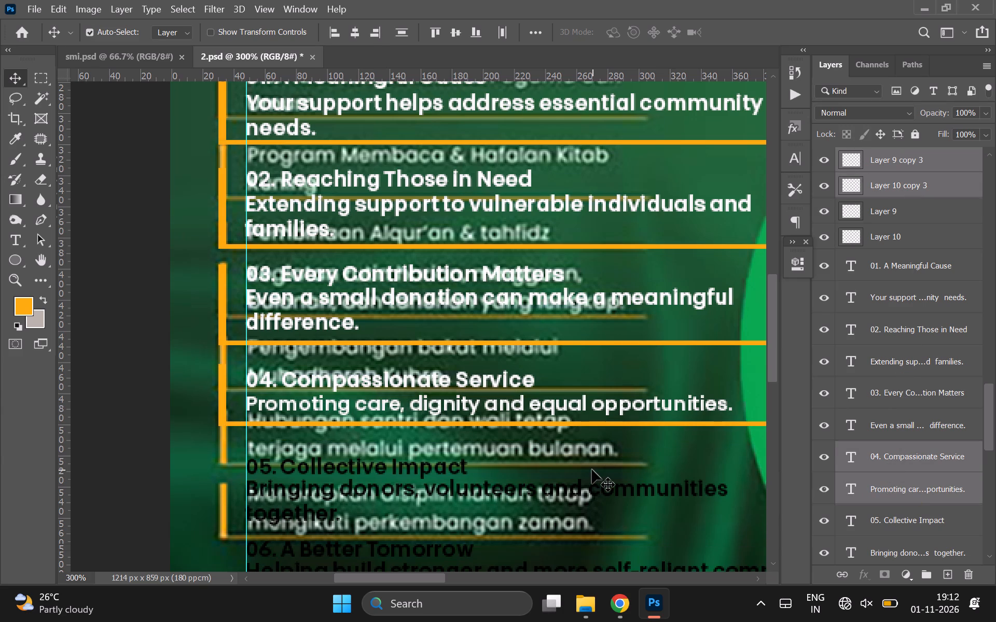
left_click(343, 461)
double_click(317, 471)
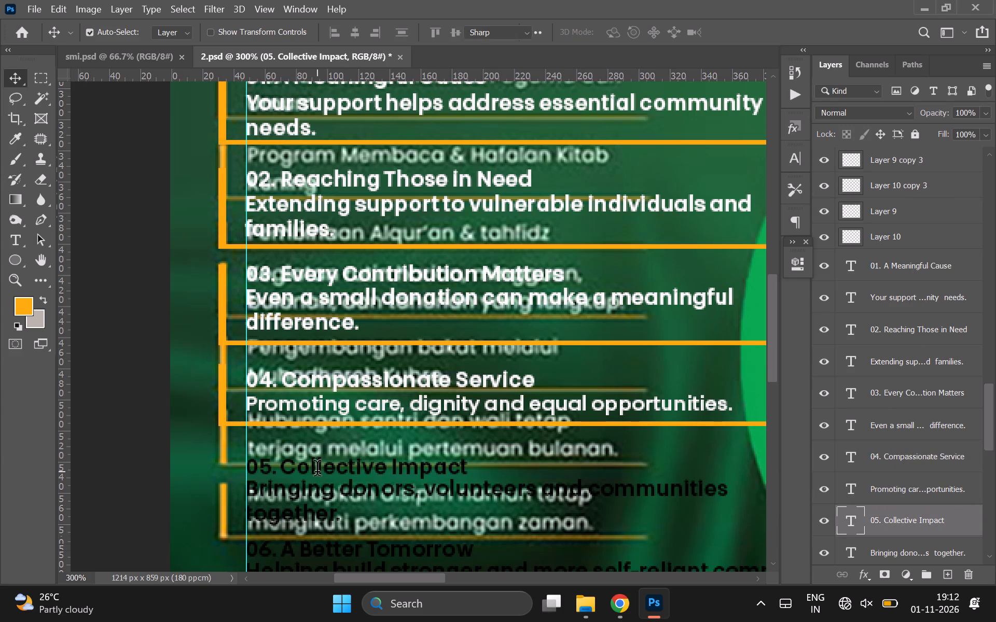
left_click(620, 37)
left_click_drag(562, 392, 365, 287)
left_click(831, 310)
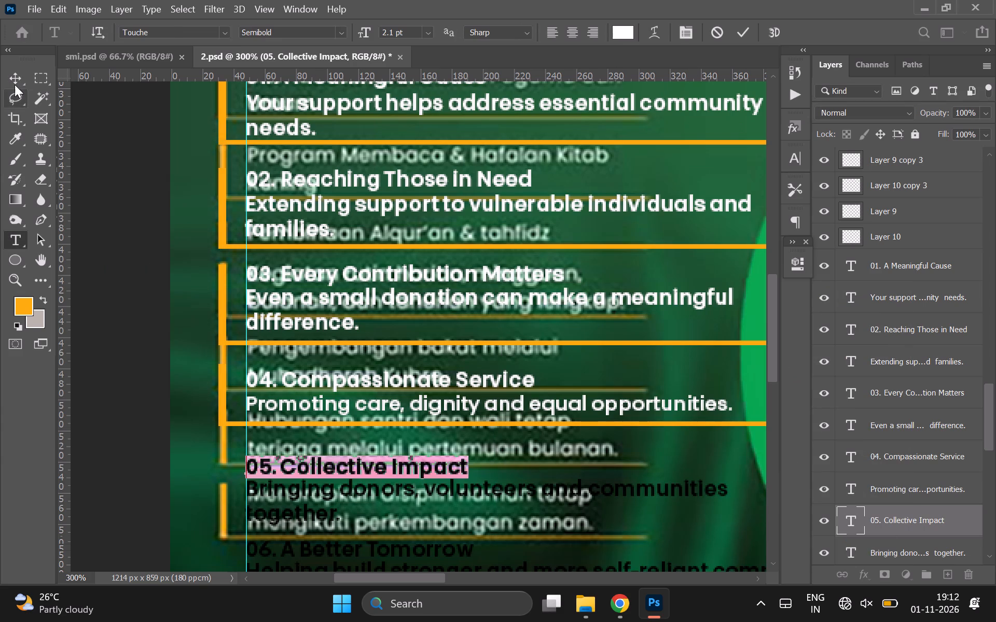
left_click(15, 84)
Set the text colour of the description 'Bringing donors, volunteers and communities together.' to white (ffffff).
double_click(321, 503)
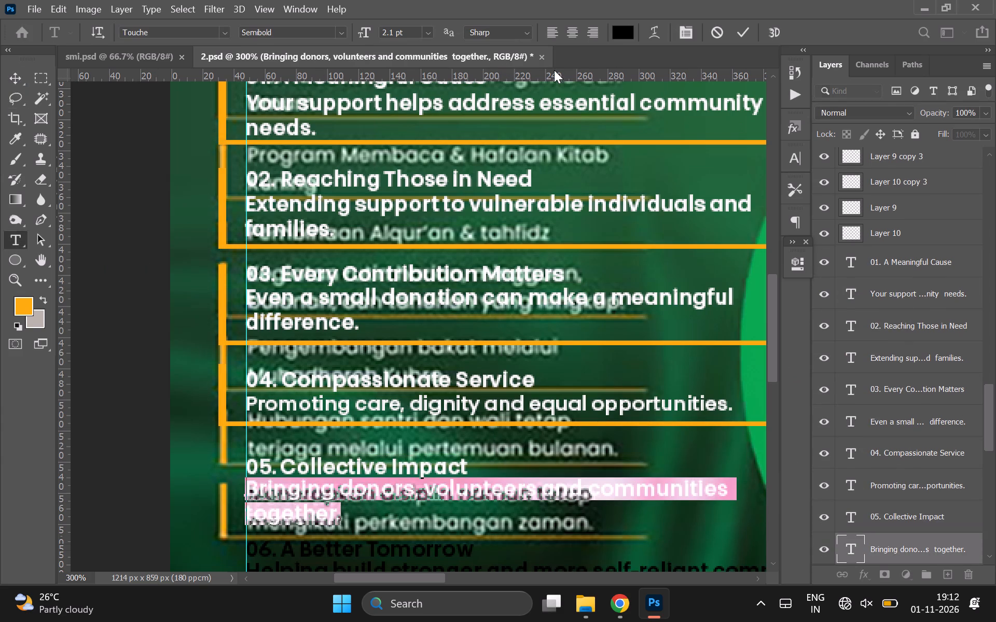
left_click(627, 28)
left_click_drag(583, 424, 322, 107)
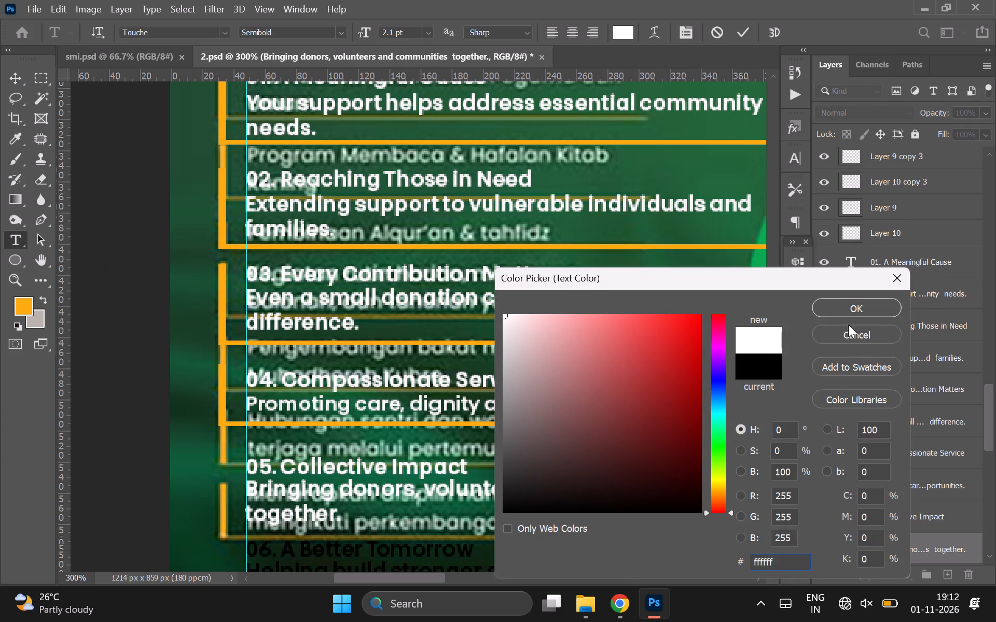
left_click(835, 308)
left_click(11, 78)
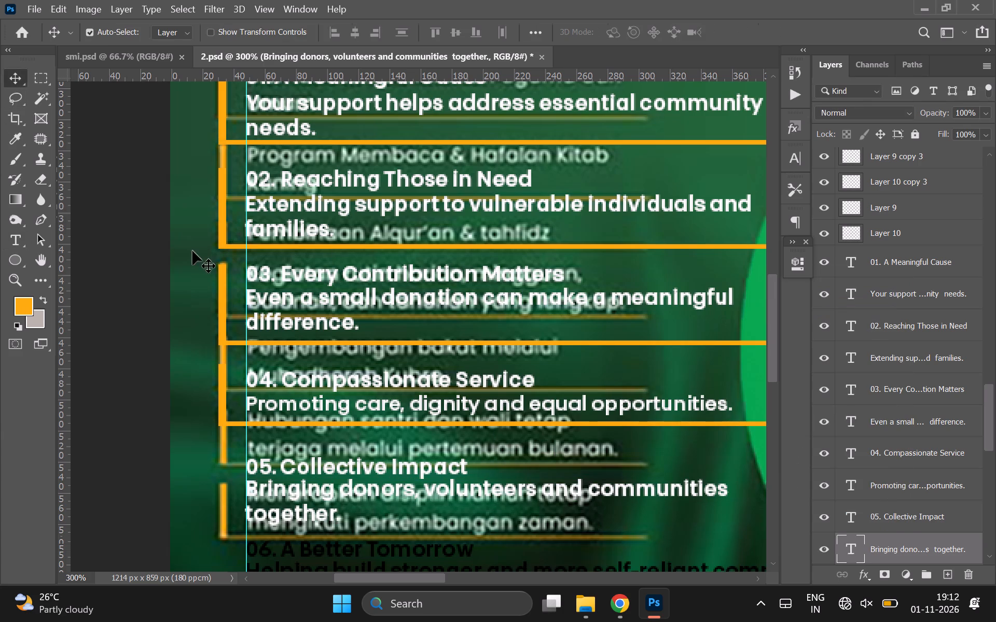
Nudge the description 'Bringing donors, volunteers and communities together.' down 2 px below the 05 heading.
key("Down")
key("Down")
Duplicate item 04's vertical orange bar and bottom line, and move the copies straight down 51 px to frame item 05.
left_click(221, 391)
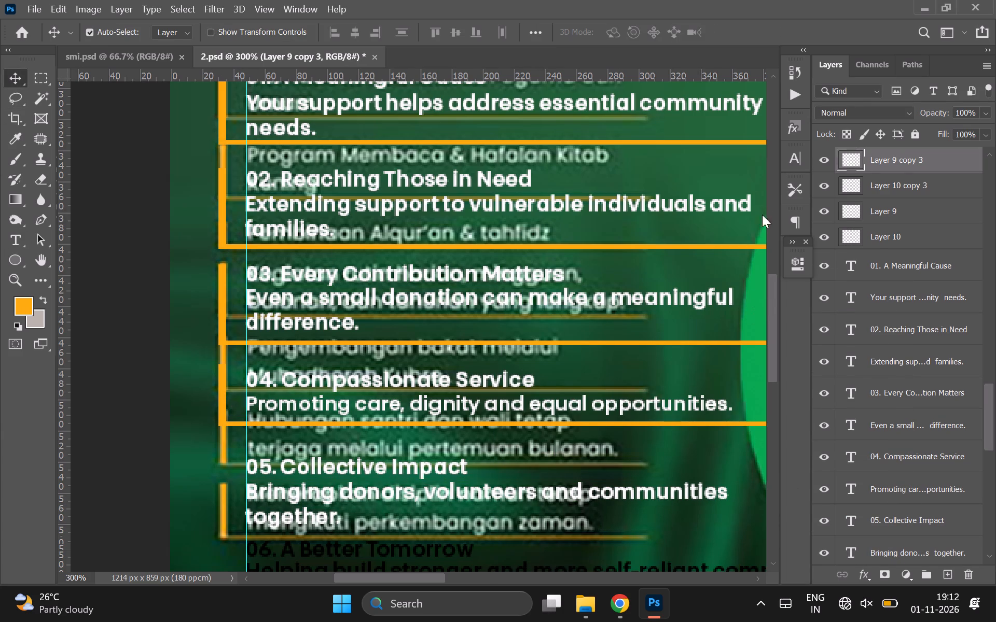
left_click(821, 188)
left_click(821, 188)
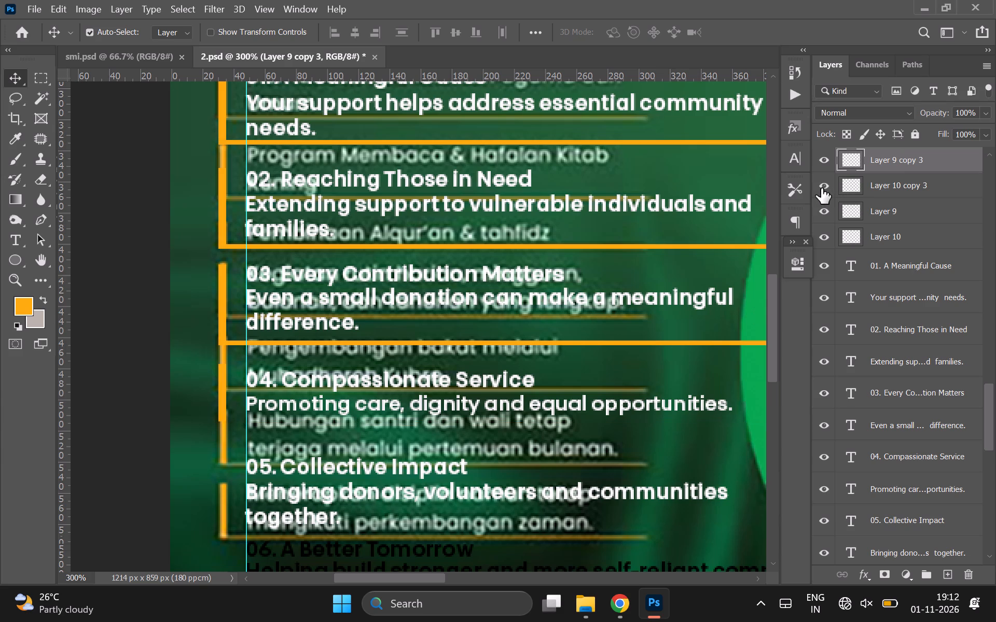
left_click(820, 166)
left_click(820, 166)
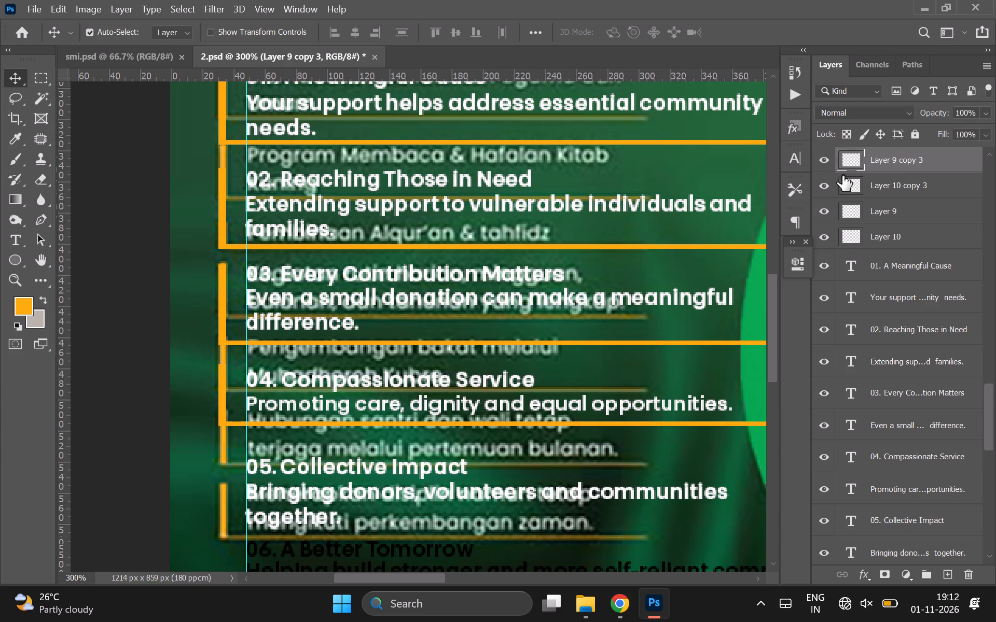
left_click(875, 180, "ctrl")
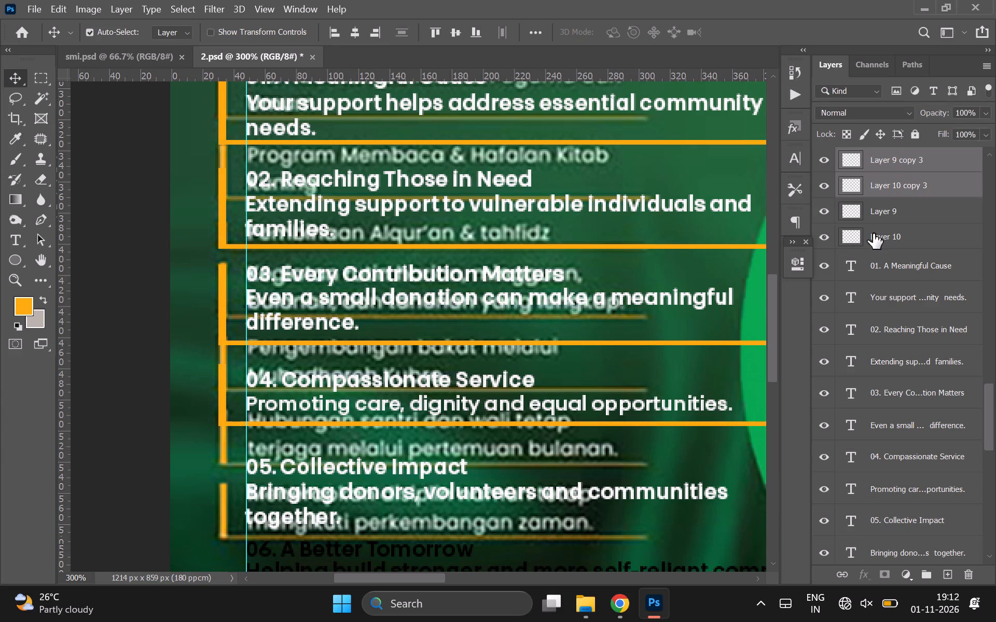
key("ctrl+j")
key("shift+Down")
key("shift+Down")
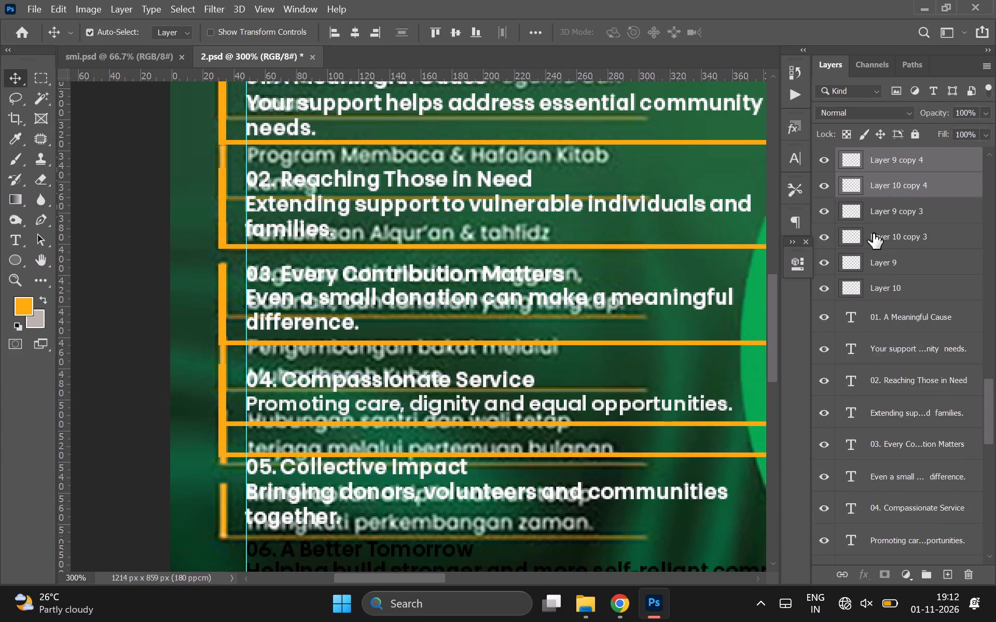
key("shift+Down")
key("shift+Down")
key("shift+Down")
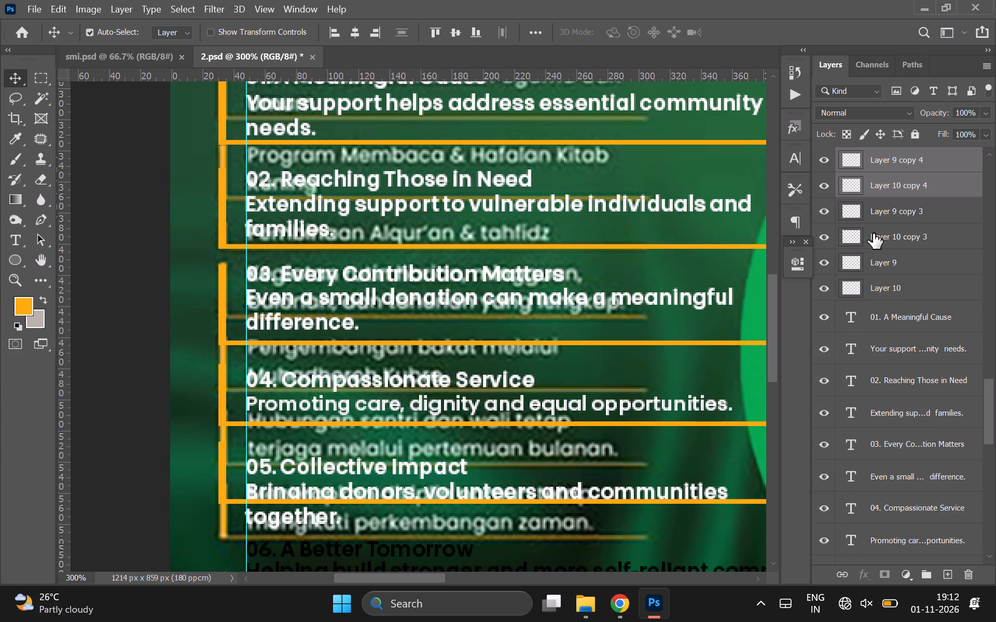
key("Down")
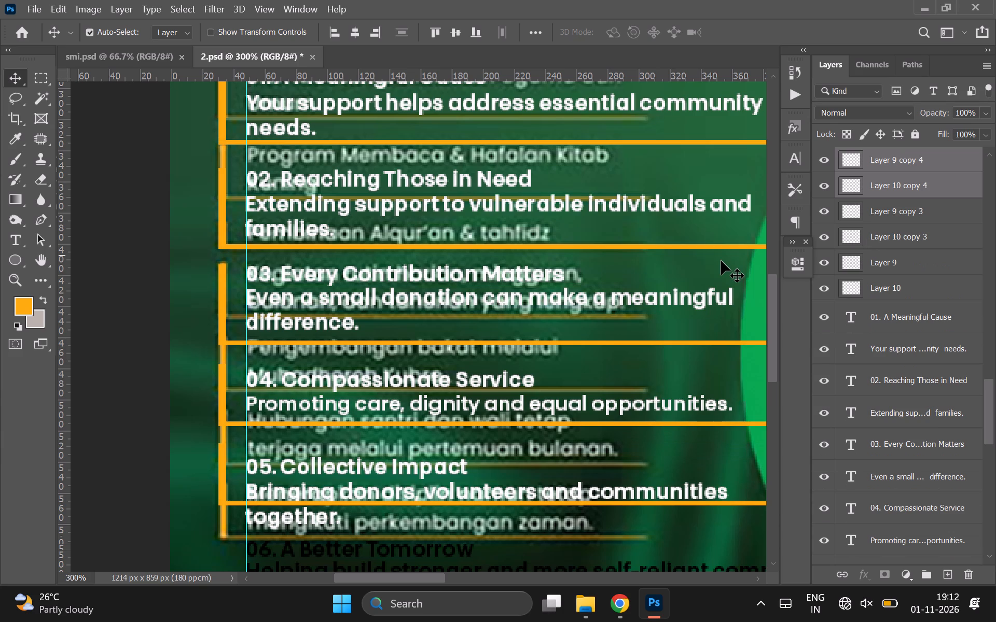
Select the '05. Collective Impact' heading for adjustment within its orange frame.
left_click(459, 330)
scroll(459, 330, "down", 1)
left_click(364, 425)
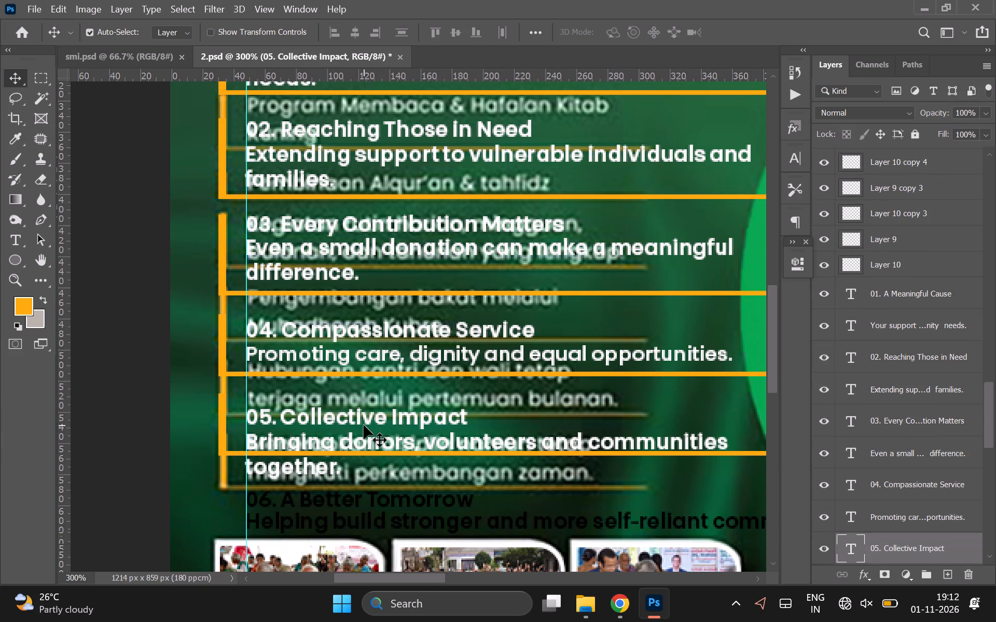
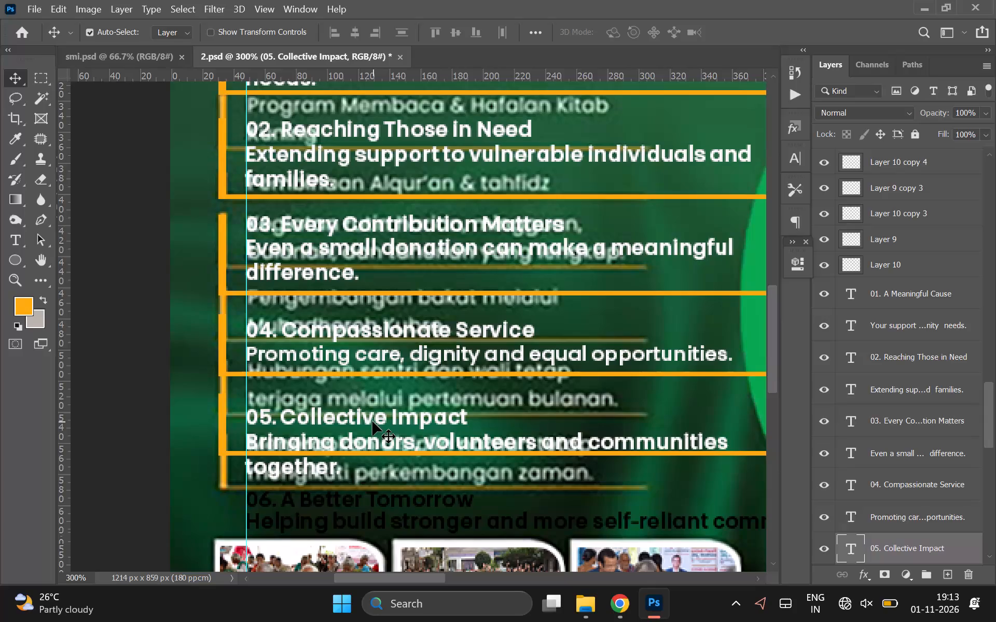
Move the '05. Collective Impact' heading and its description up 8 px together.
left_click(331, 418)
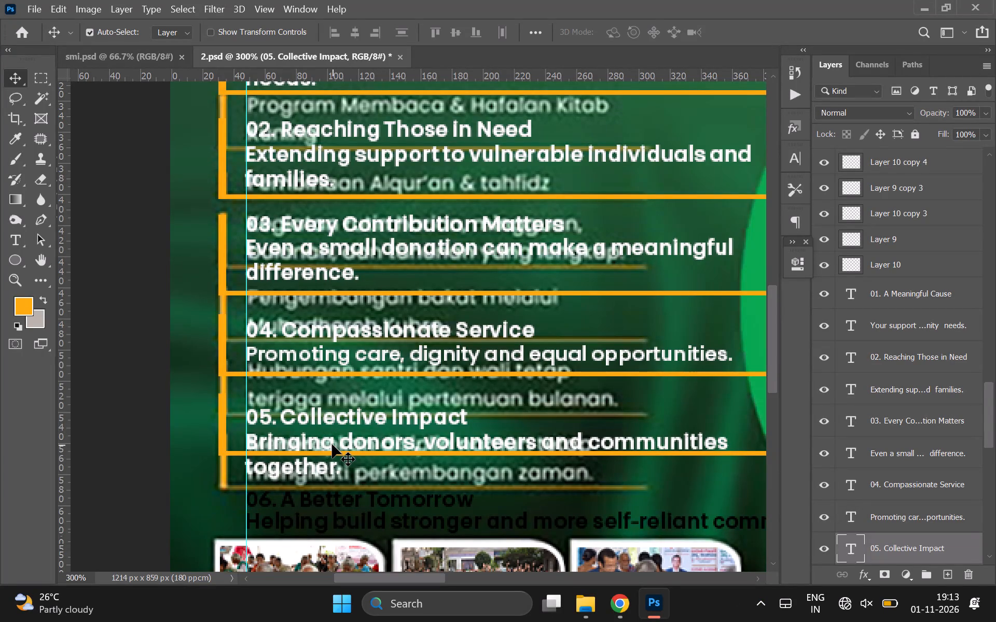
scroll(939, 464, "down", 1)
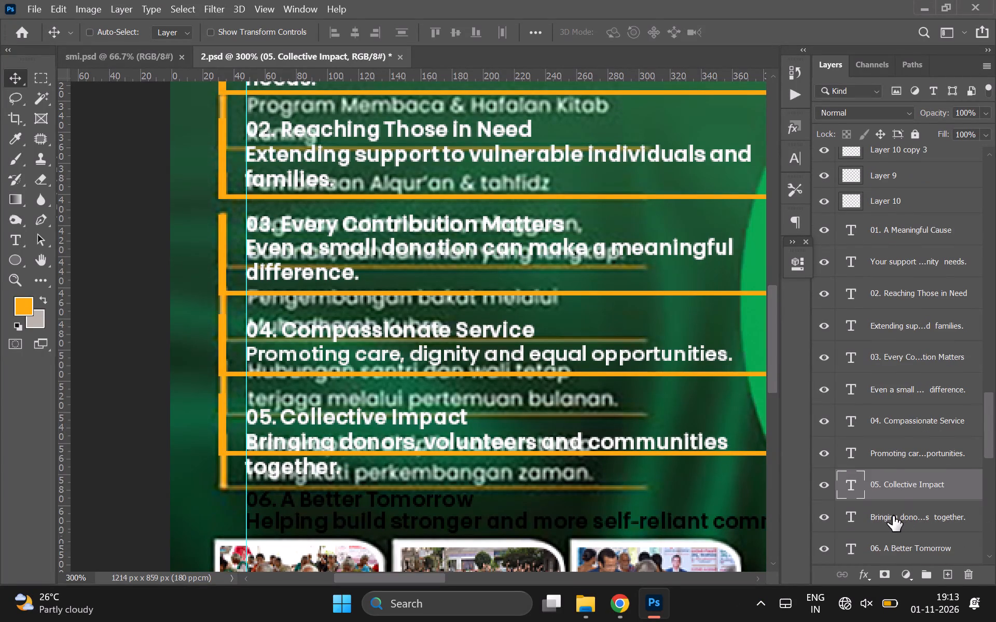
left_click(892, 516, "ctrl")
key("Up")
key("Up")
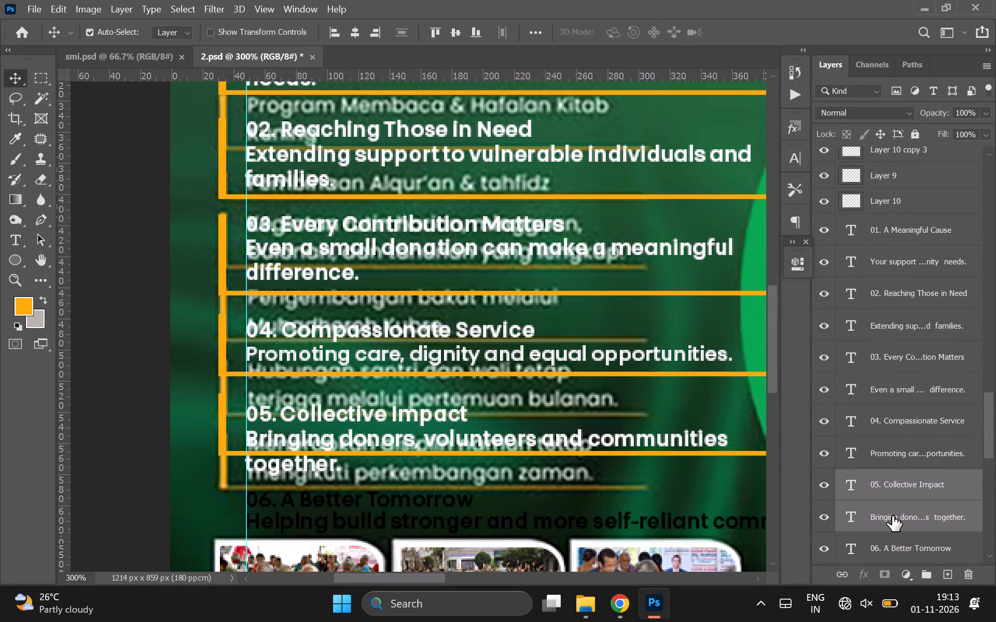
key("Up")
key("Up")
key("Up")
key("Up")
key("Up")
key("Up")
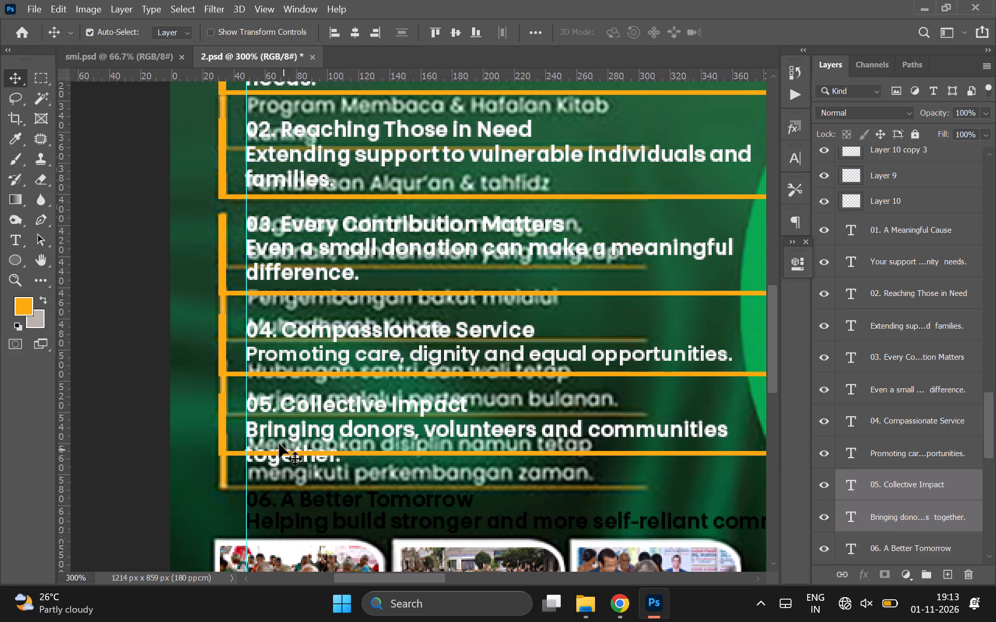
Delete the vertical orange bar and bottom line copied from item 04 that frame item 05.
left_click(222, 416)
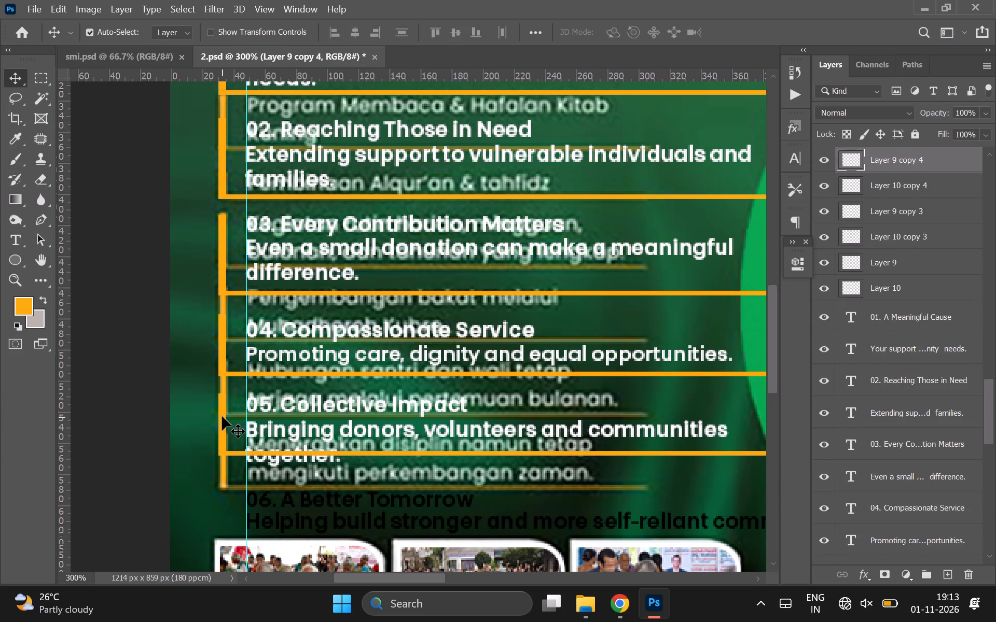
key("Delete")
left_click(285, 455)
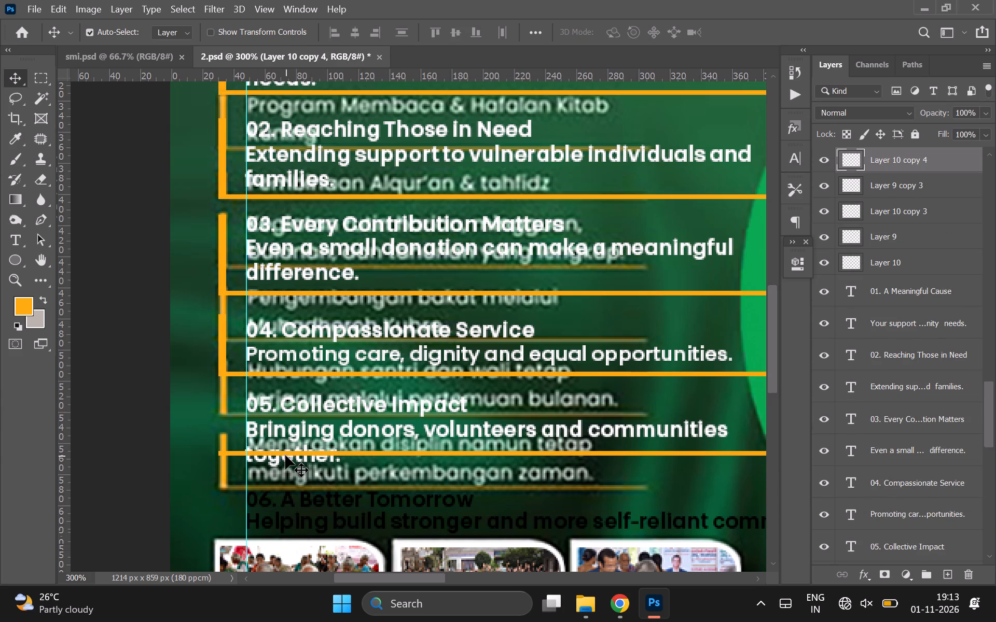
key("Delete")
Duplicate item 03's taller vertical orange bar and bottom line, and move the copies straight down about 118 px to frame item 05.
left_click(222, 264)
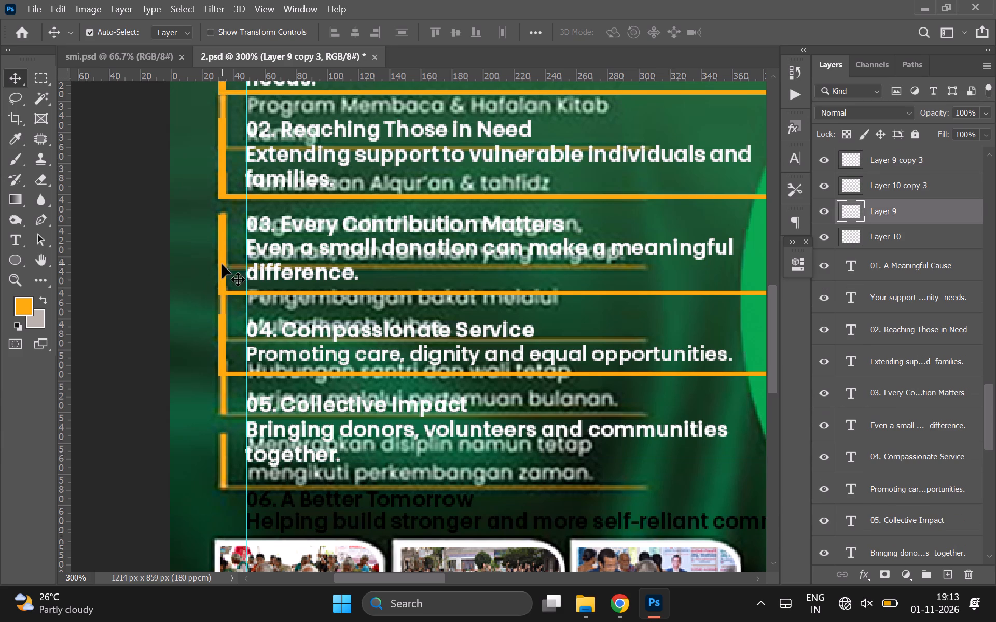
left_click(873, 240, "ctrl")
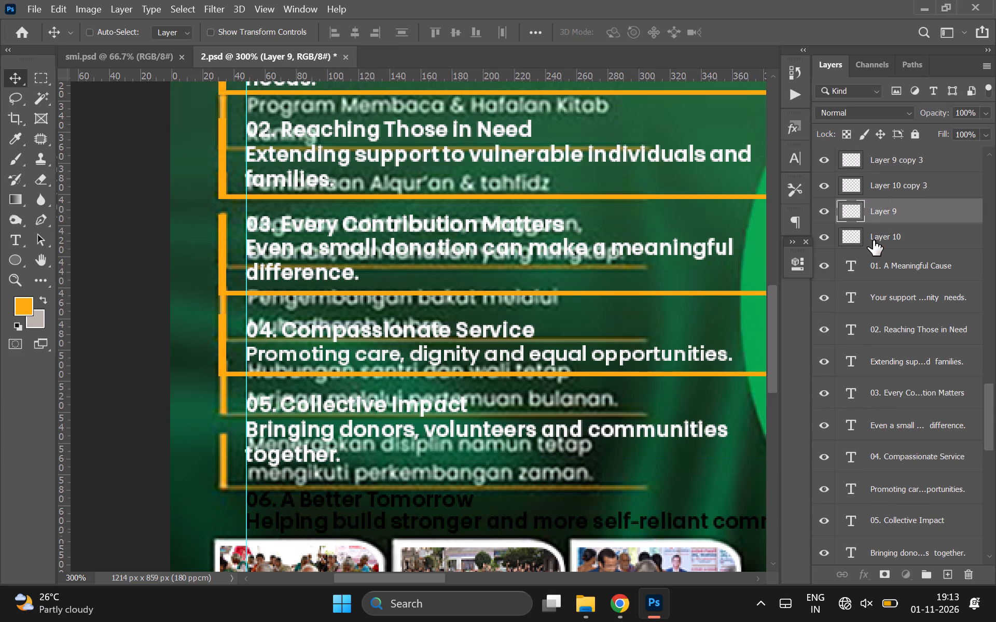
key("ctrl+j")
key("shift+Down")
key("shift+Down")
key("shift+Down")
key("shift+Down")
key("shift+Down")
key("shift+Down")
key("shift+Down")
key("shift+Down")
key("shift+Down")
key("shift+Down")
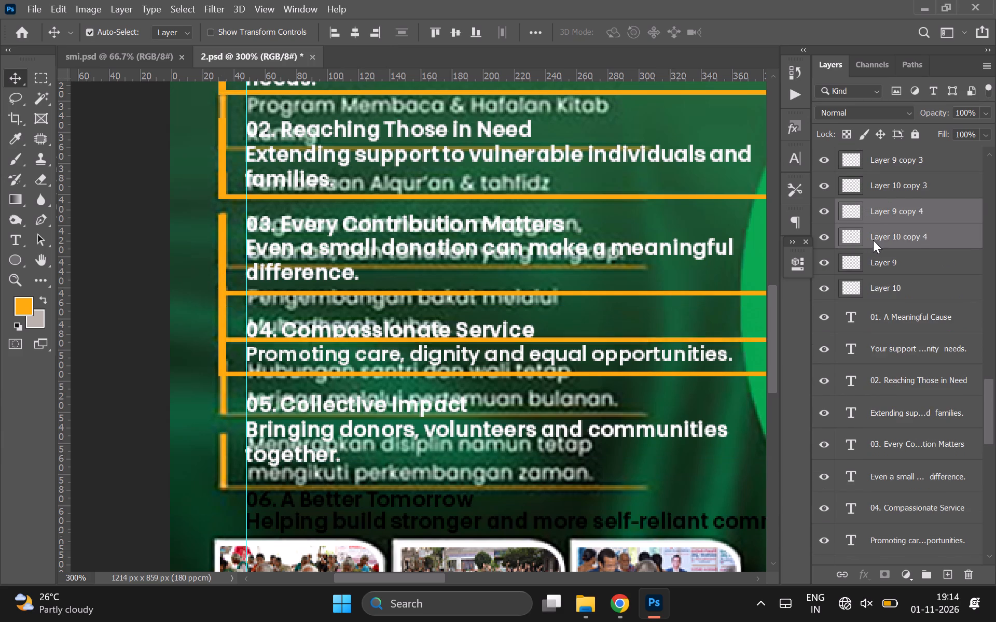
key("shift+Down")
key("shift+Down")
key("shift+Down")
key("shift+Down")
key("Up")
key("Up")
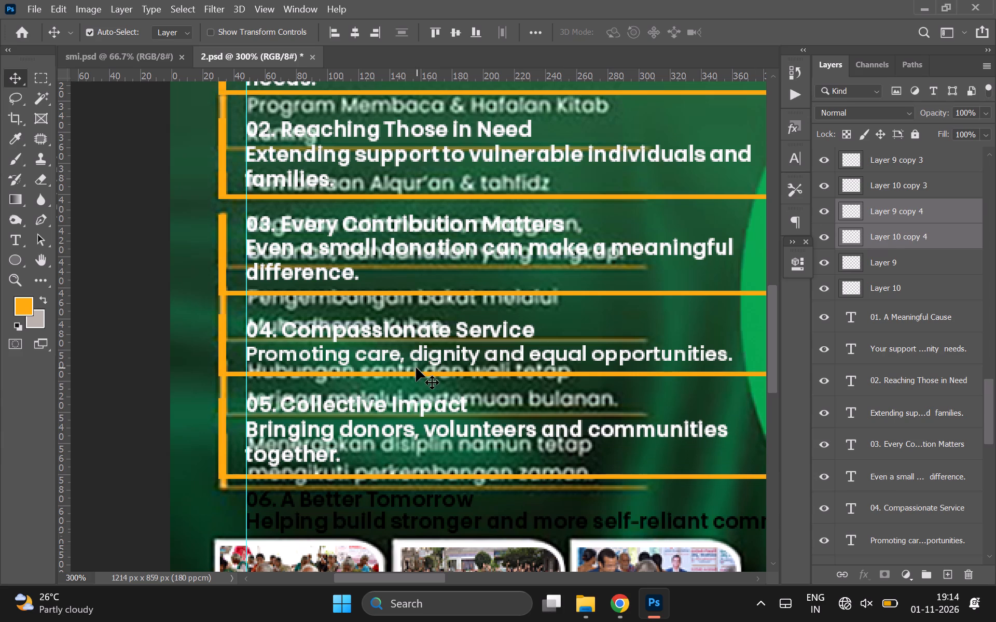
Nudge the description 'Bringing donors, volunteers and communities together.' and the '05. Collective Impact' heading down 1 px each.
left_click(293, 450)
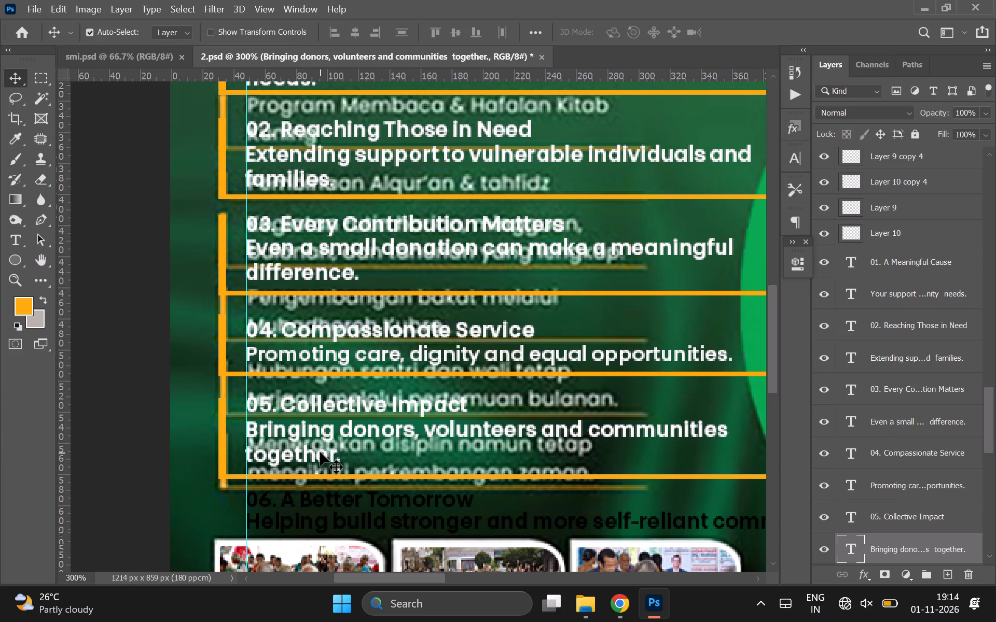
key("Down")
left_click(314, 405)
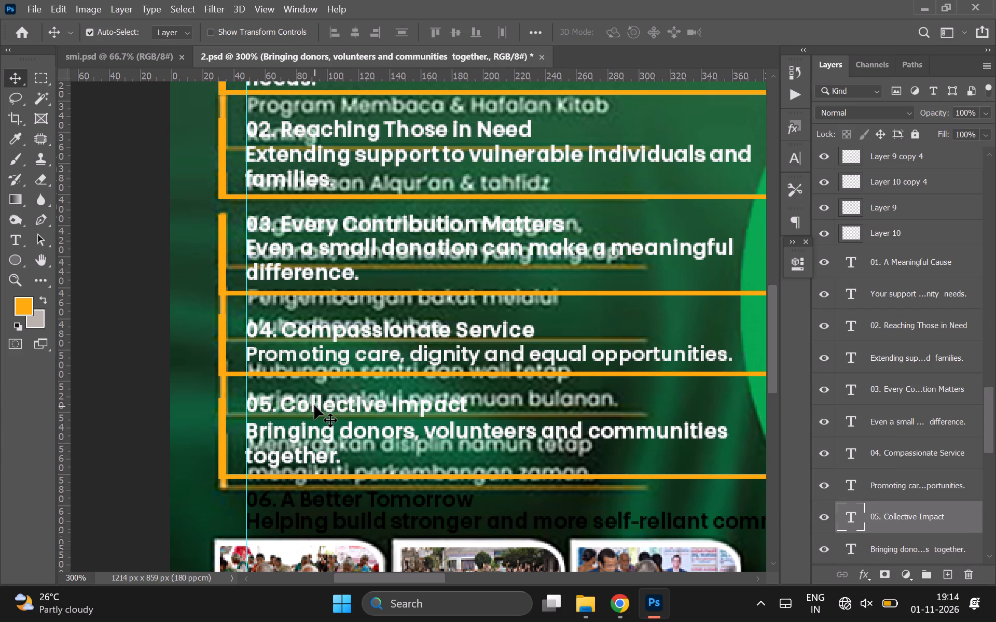
key("Down")
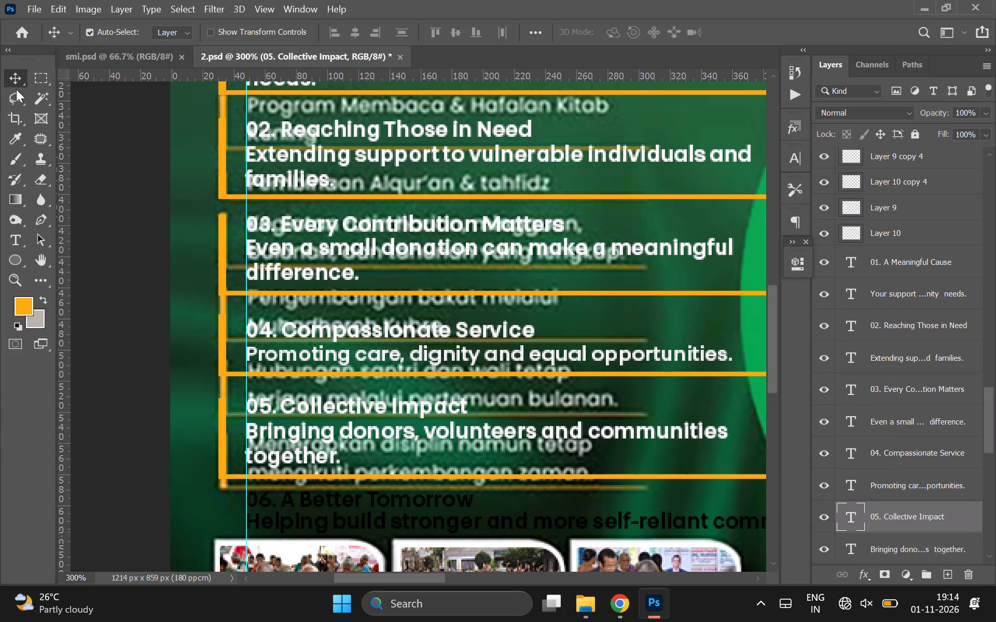
left_click(20, 93)
left_click(21, 78)
Set the text colour of the '06. A Better Tomorrow' heading to white.
scroll(301, 426, "down", 2)
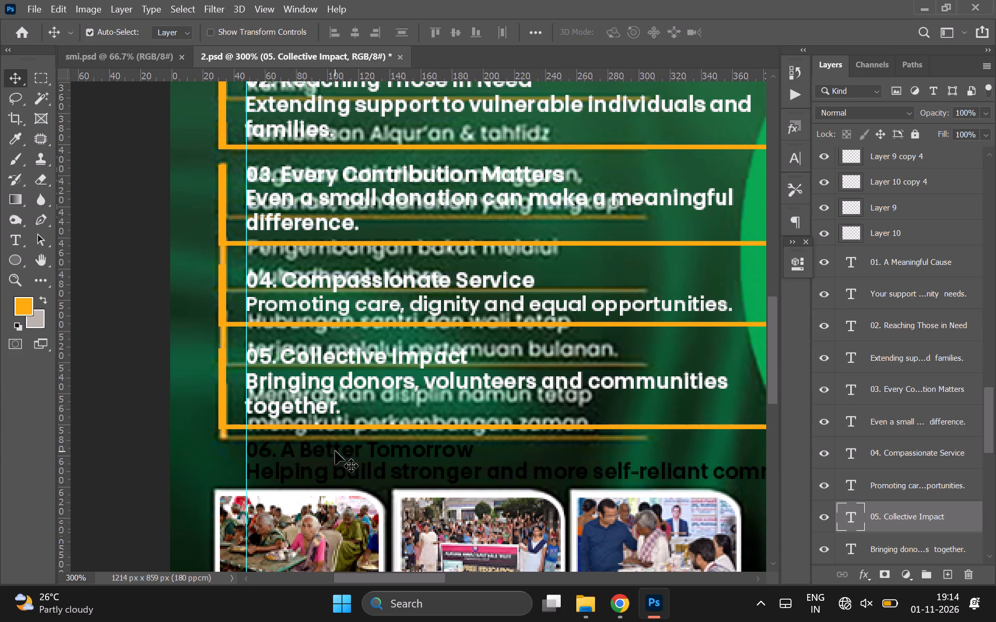
triple_click(335, 451)
left_click(621, 30)
left_click_drag(569, 366, 246, 213)
left_click(820, 309)
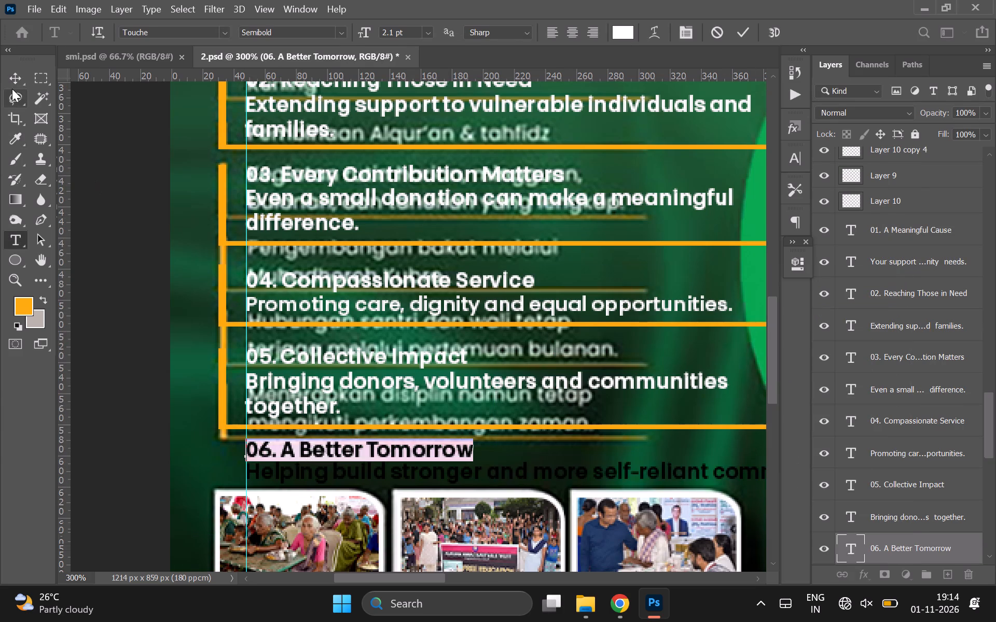
left_click(12, 79)
Set the text colour of the description 'Helping build stronger and more self-reliant communities.' to white (ffffff).
triple_click(319, 479)
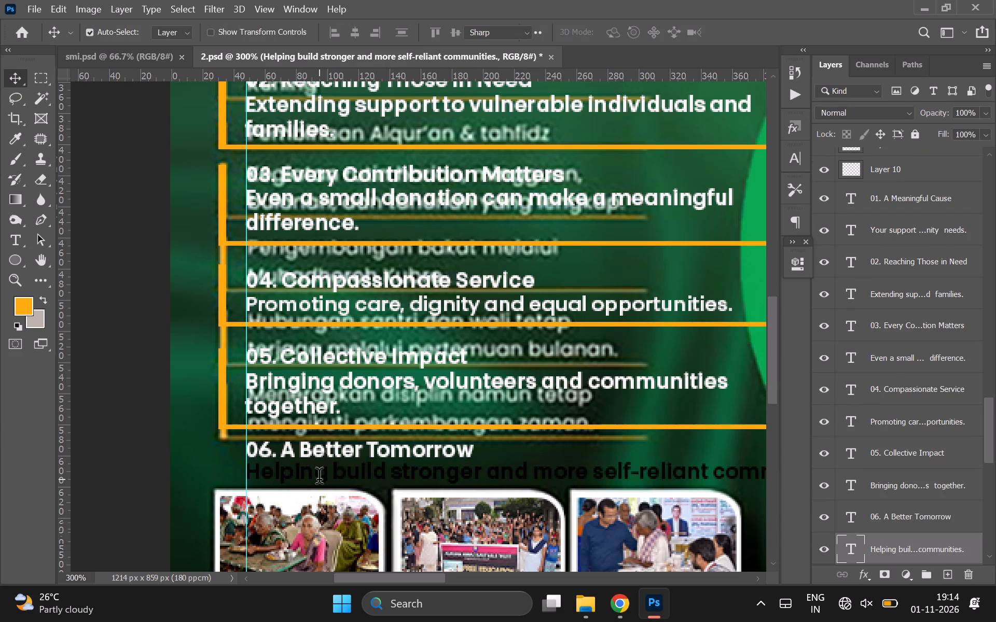
left_click(618, 37)
left_click_drag(579, 358, 306, 224)
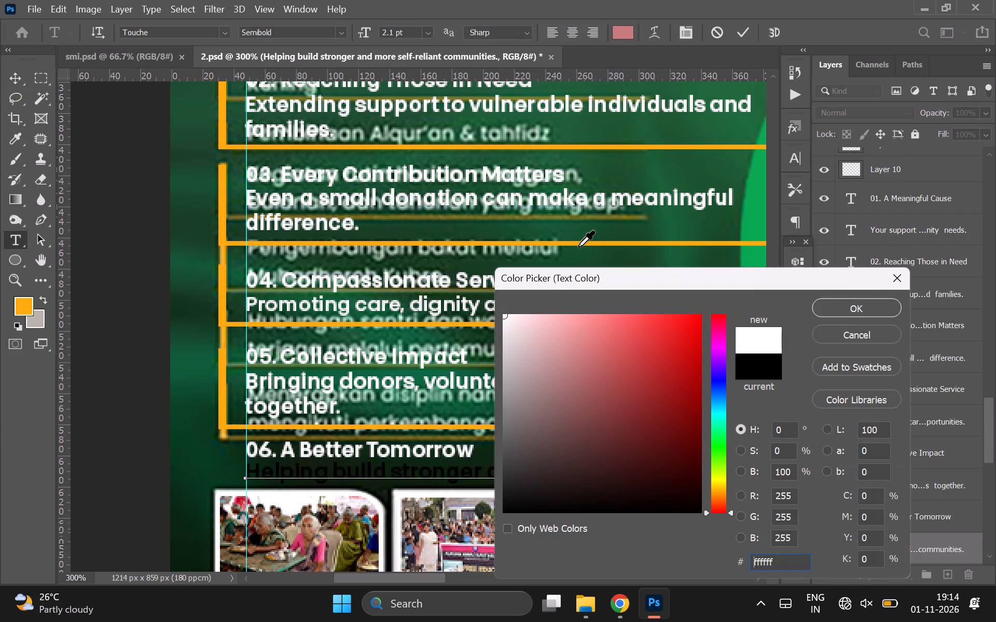
left_click(846, 306)
left_click(15, 70)
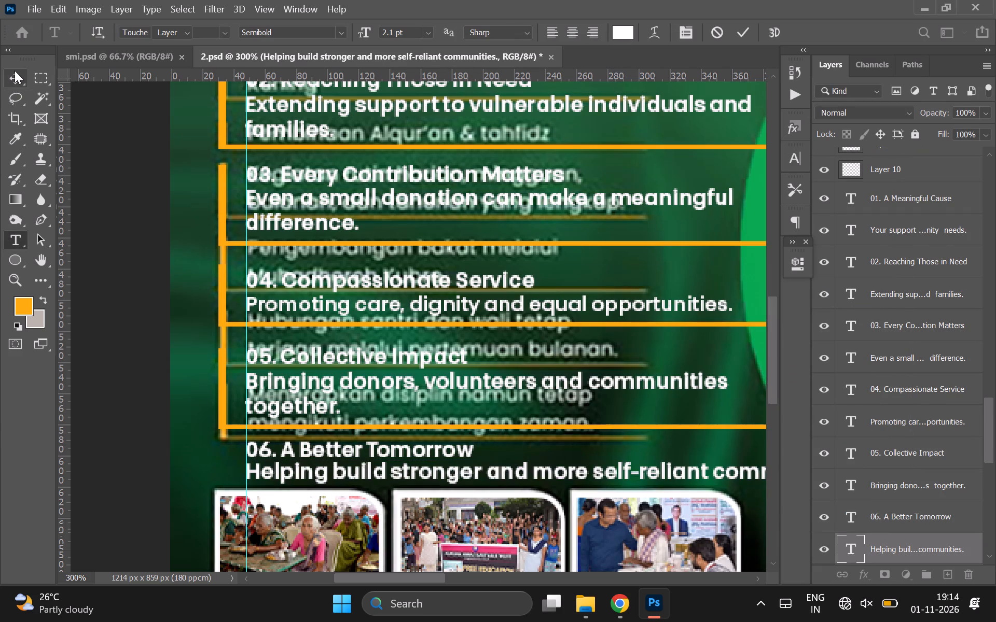
Break the item 06 description onto a second line before the word 'communities.'.
scroll(338, 291, "left", 2)
scroll(338, 291, "down", 1)
scroll(338, 291, "left", 2)
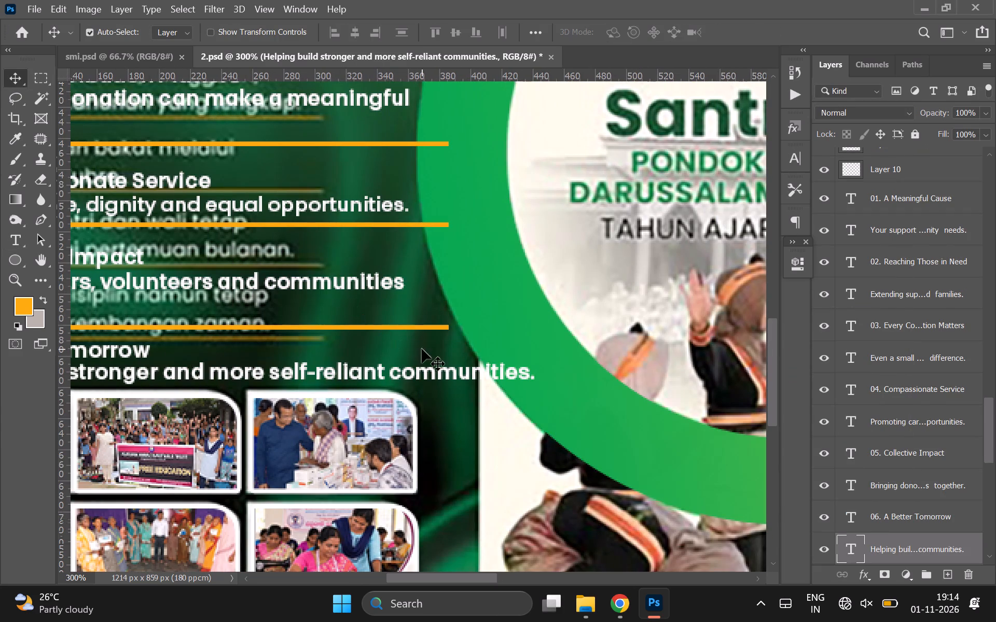
left_click(390, 365)
left_click_drag(390, 365, 391, 378)
left_click(391, 378)
key("Return")
scroll(391, 378, "left", 5)
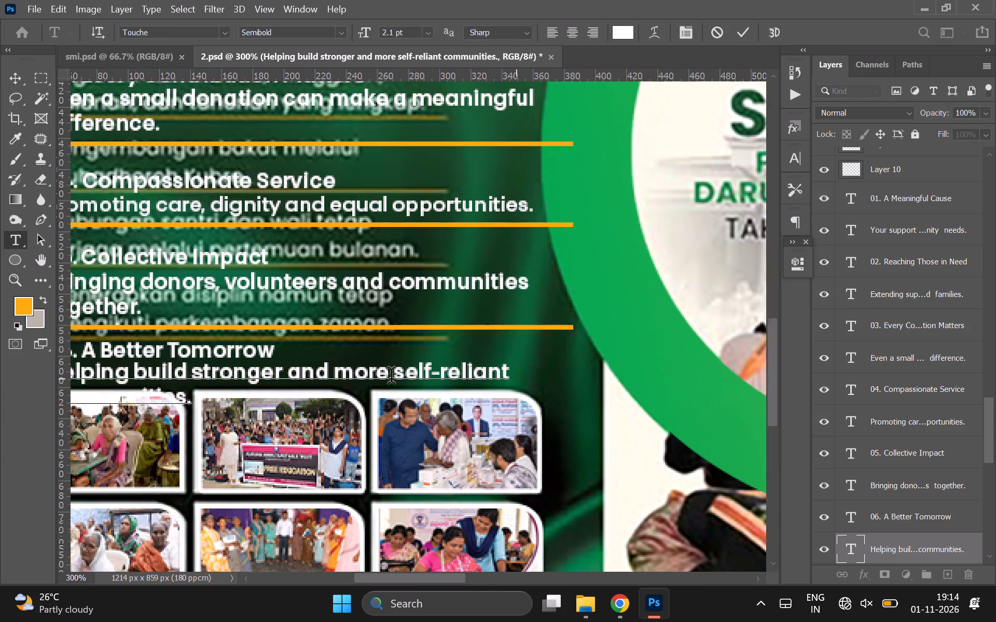
scroll(391, 378, "left", 1)
scroll(391, 344, "up", 5)
left_click(13, 78)
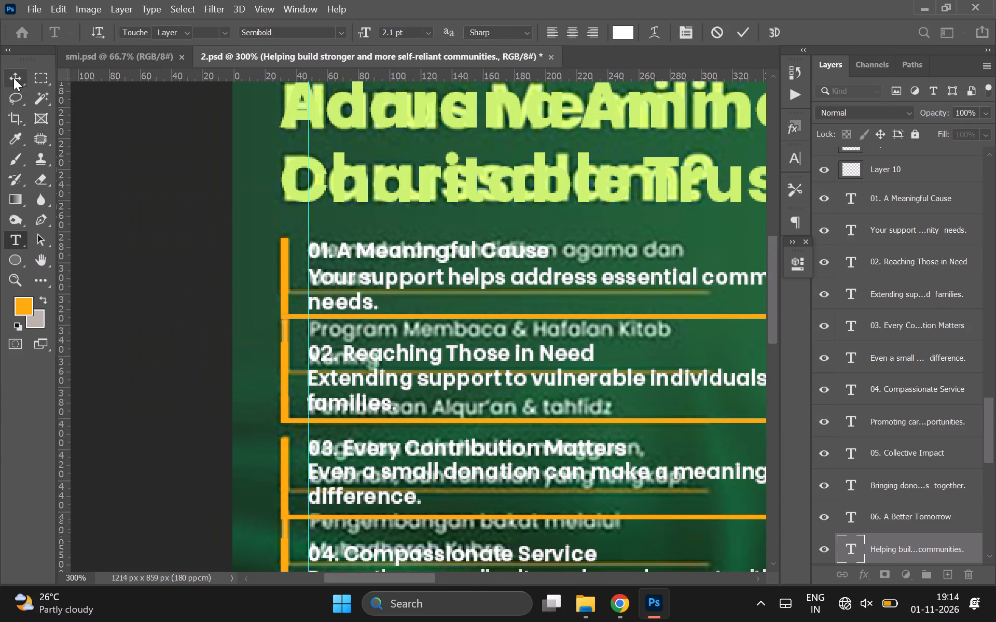
Isolate item 02's vertical orange bar, heading and description in the layer list and link the three layers.
scroll(466, 421, "down", 1)
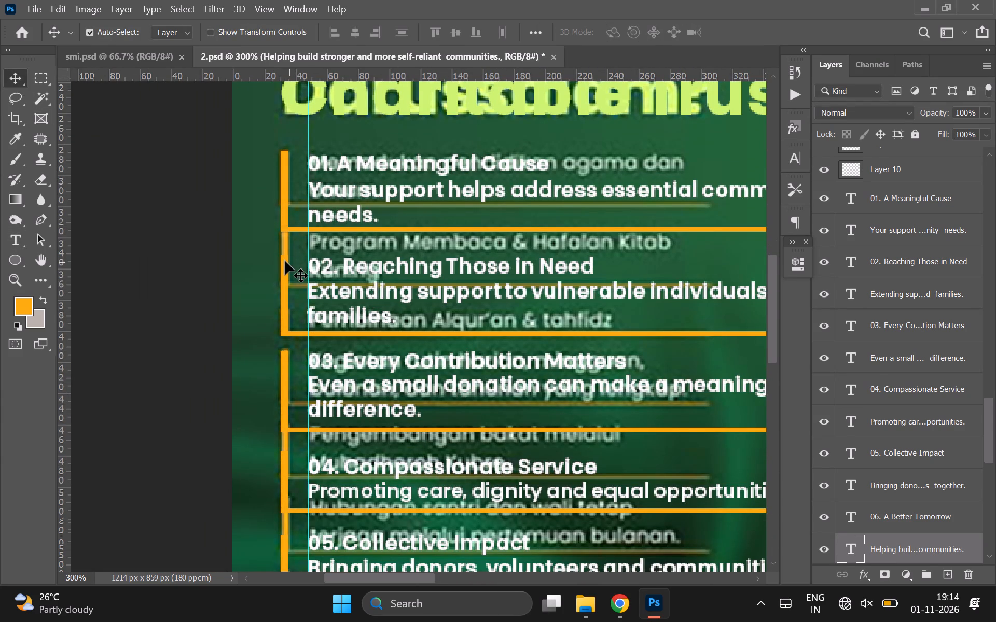
left_click(284, 261)
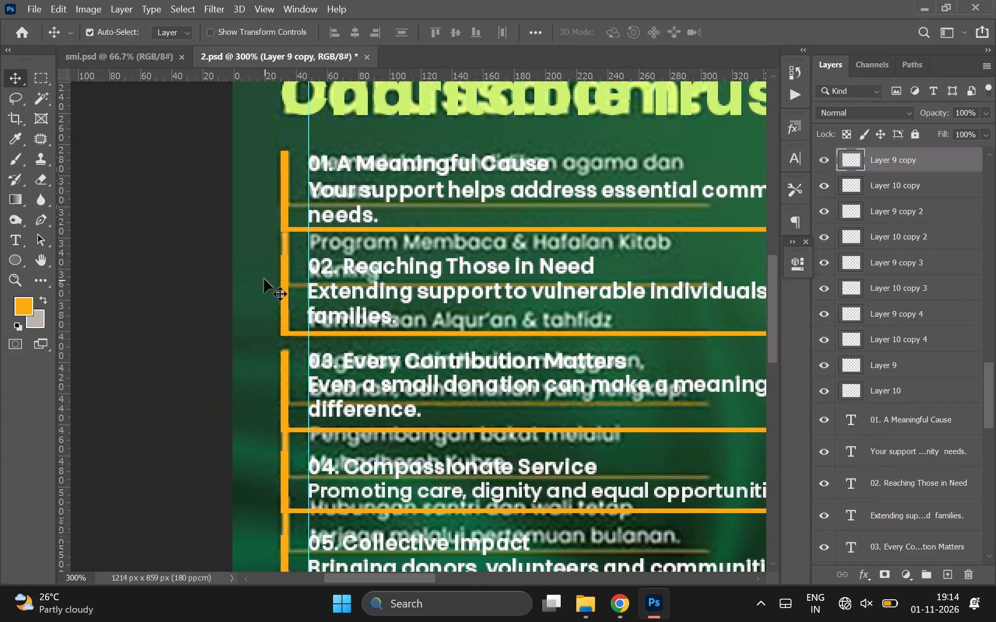
right_click(284, 274)
left_click(309, 312)
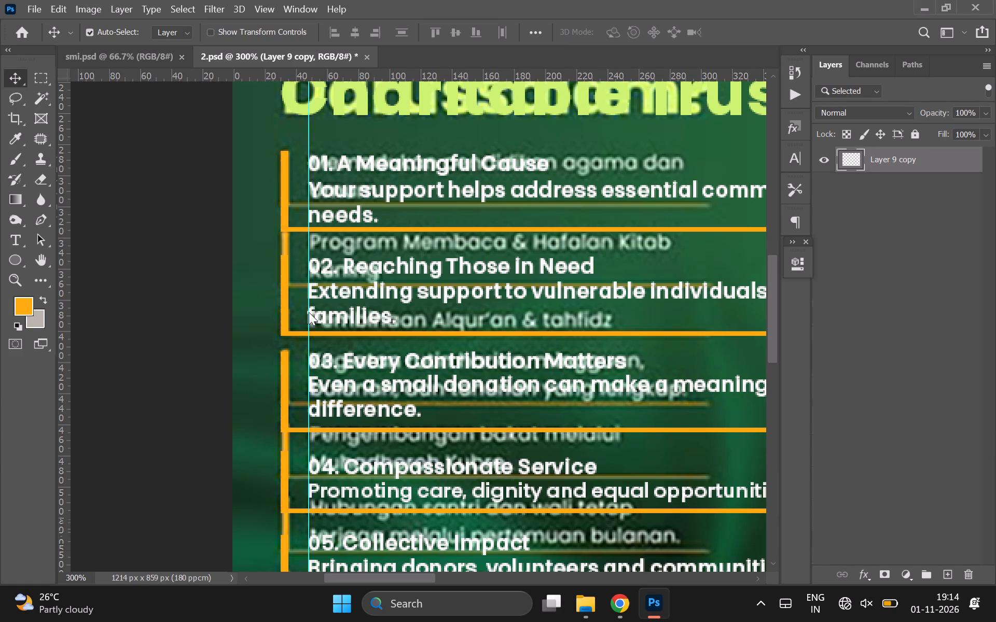
left_click(369, 267)
left_click(369, 289)
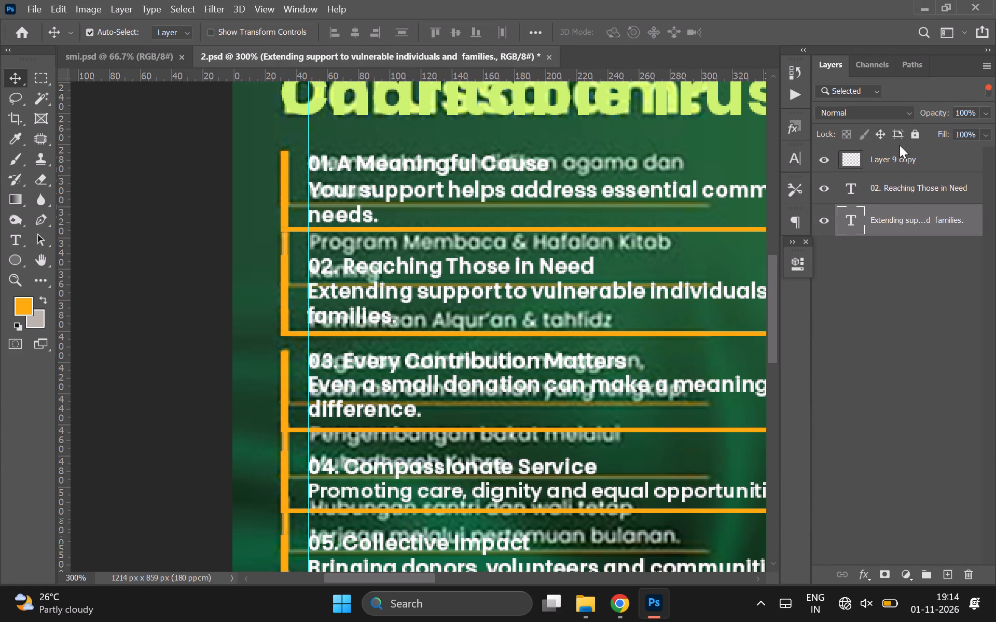
left_click(900, 145, "shift")
left_click(897, 159, "shift")
left_click(838, 572)
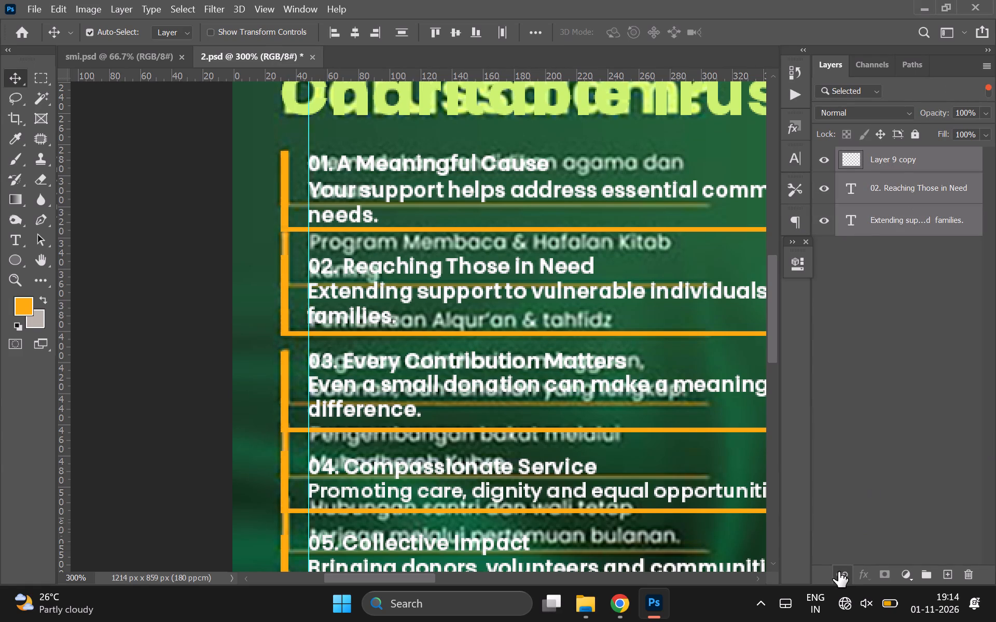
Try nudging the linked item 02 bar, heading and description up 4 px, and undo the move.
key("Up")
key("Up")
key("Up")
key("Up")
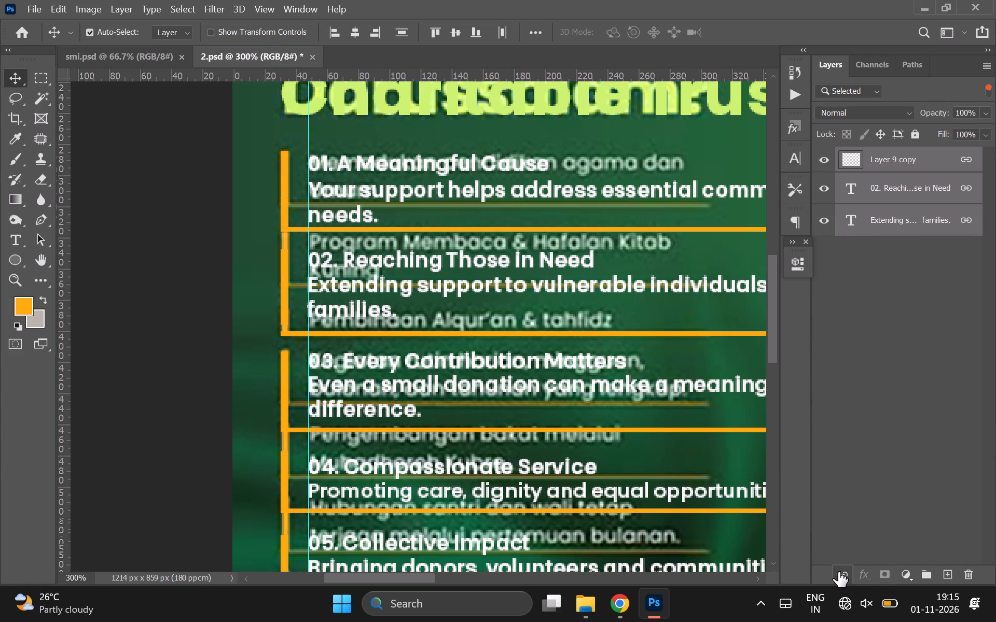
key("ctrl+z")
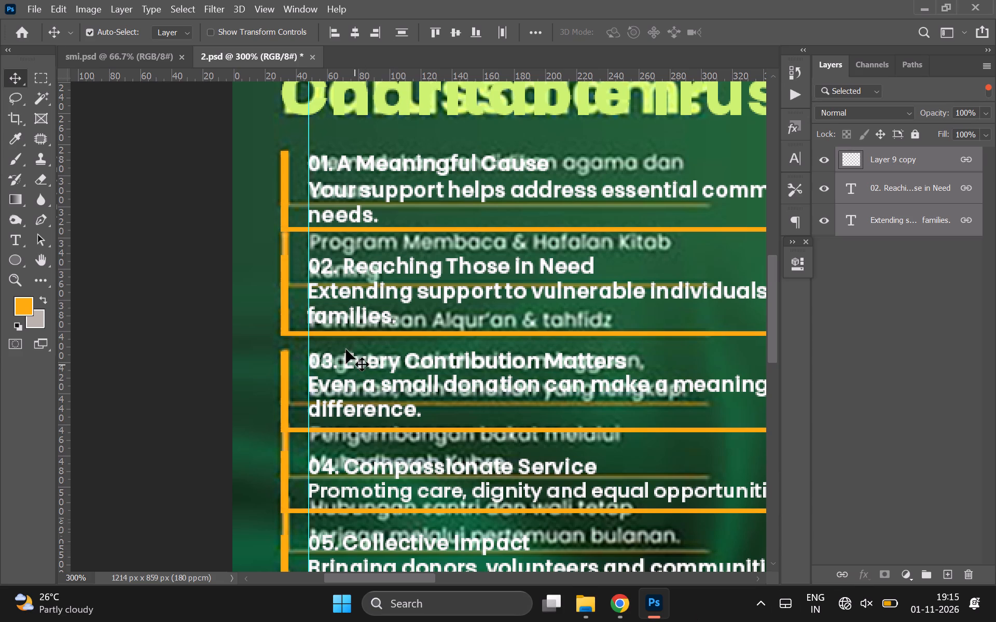
Add item 02's bottom orange line to the isolated layers and link it with the bar, heading and description.
left_click(339, 333)
left_click(875, 261)
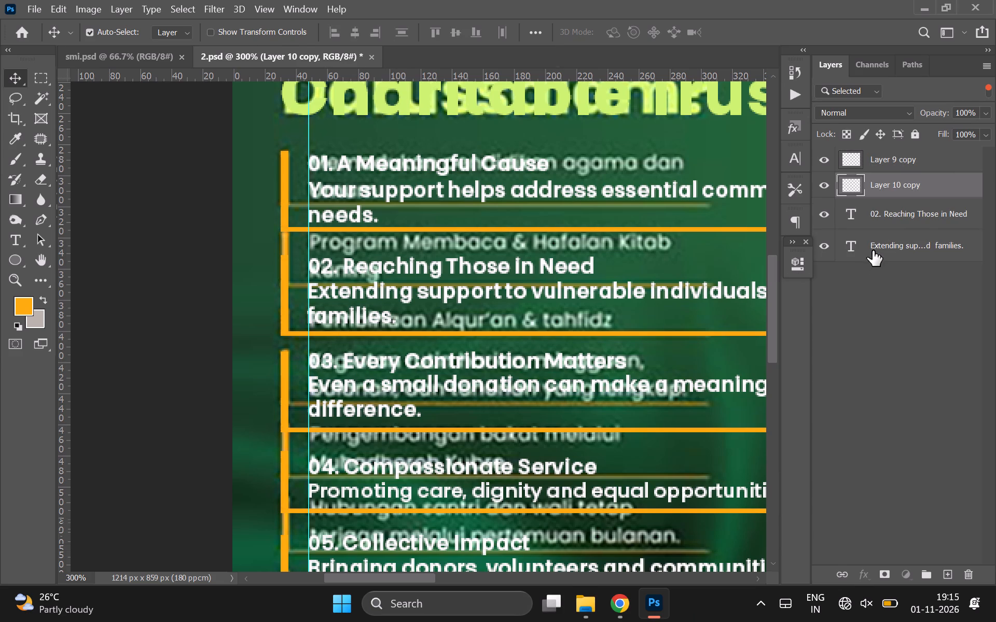
left_click(873, 250)
left_click(889, 162, "shift")
left_click(847, 573)
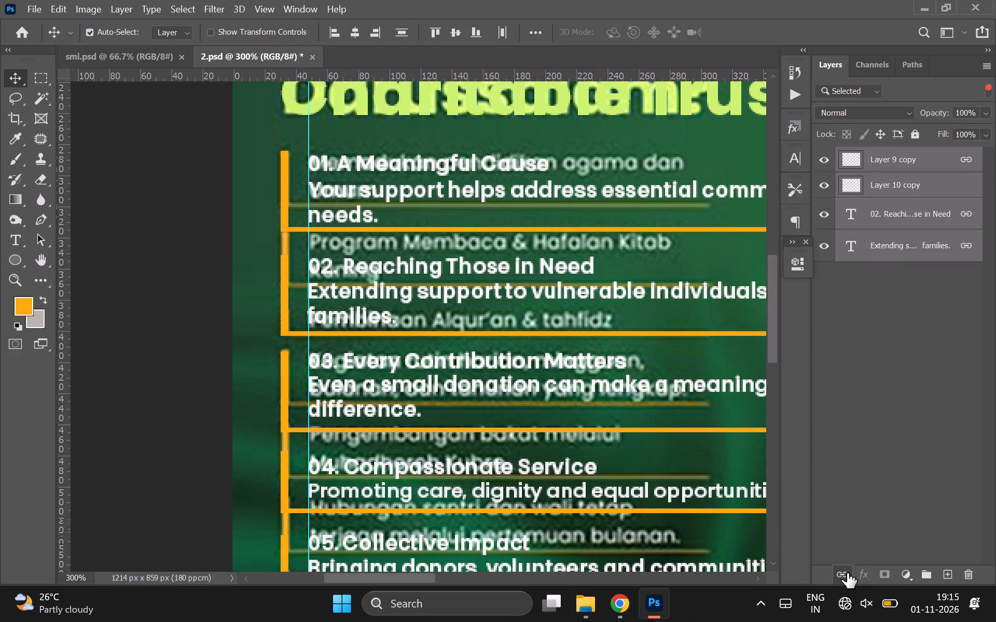
Nudge the linked item 02 heading, description, vertical bar and bottom line up 5 px.
key("Up")
key("Up")
key("Up")
key("Up")
key("Up")
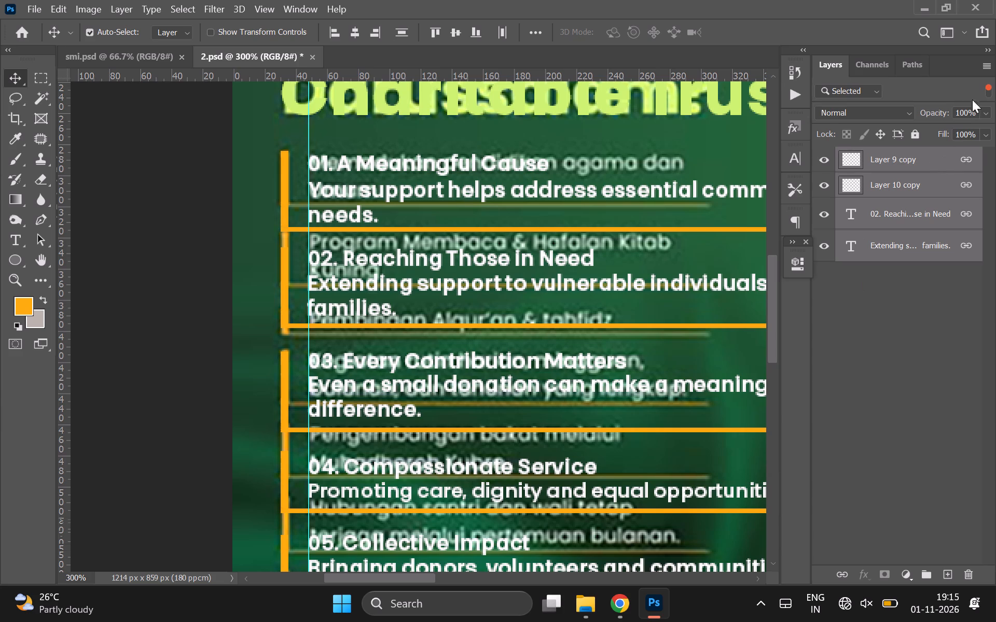
Clear the item 02 layer isolation, isolate item 03's heading, description, bottom line and vertical bar, and link the four layers.
double_click(990, 87)
left_click(888, 285)
left_click(992, 92)
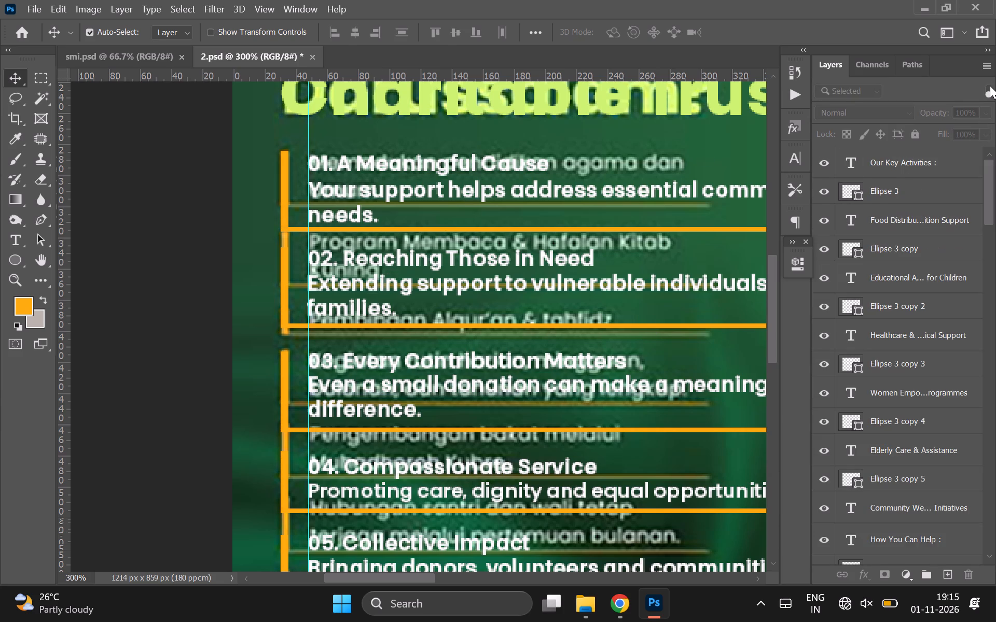
left_click(990, 86)
left_click(355, 364)
left_click(356, 385)
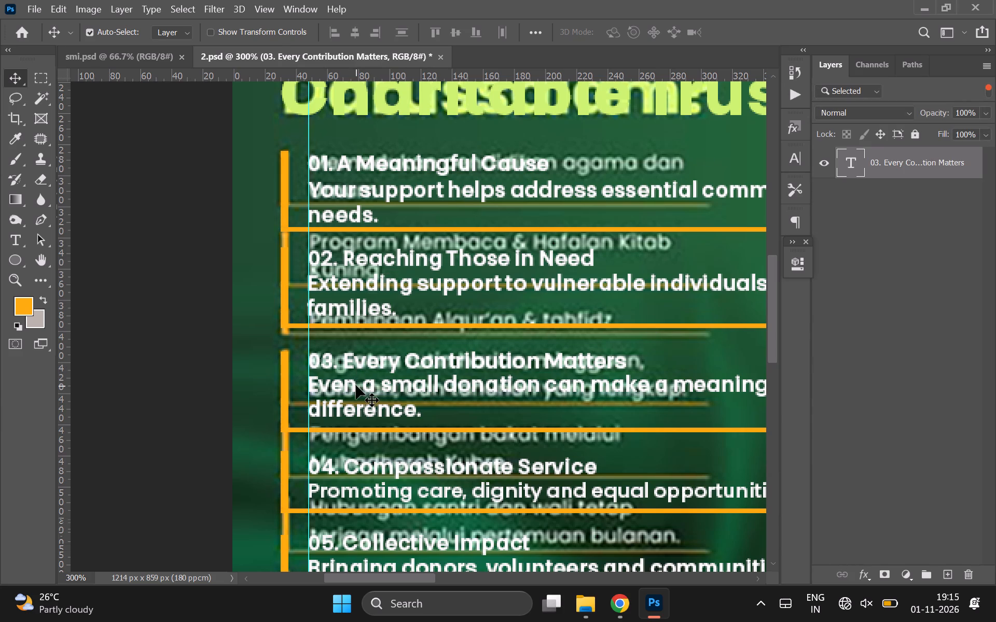
left_click(329, 431)
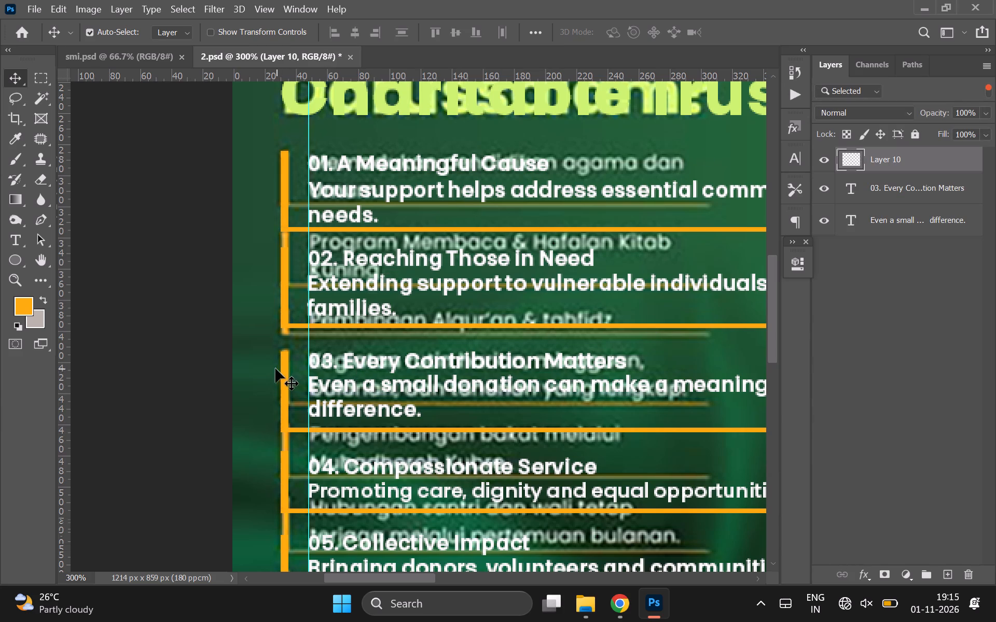
left_click(283, 374)
left_click(905, 249, "shift")
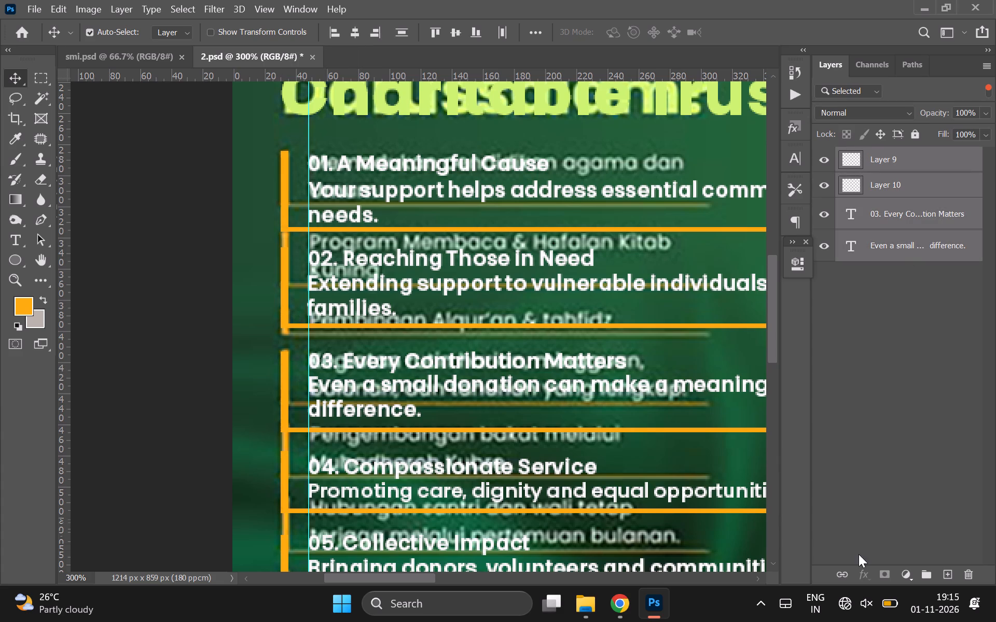
left_click(841, 574)
Nudge the linked item 03 heading, description, bottom line and vertical bar up a net 5 px towards item 02.
key("shift+Up")
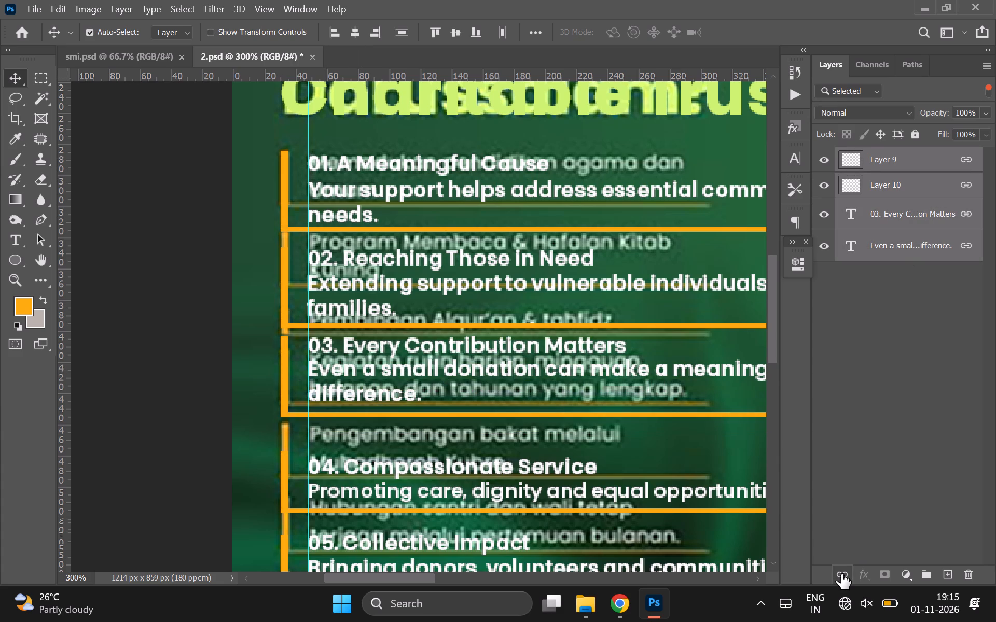
key("shift+Down")
key("shift+Up")
key("Down")
key("Down")
key("Down")
key("Down")
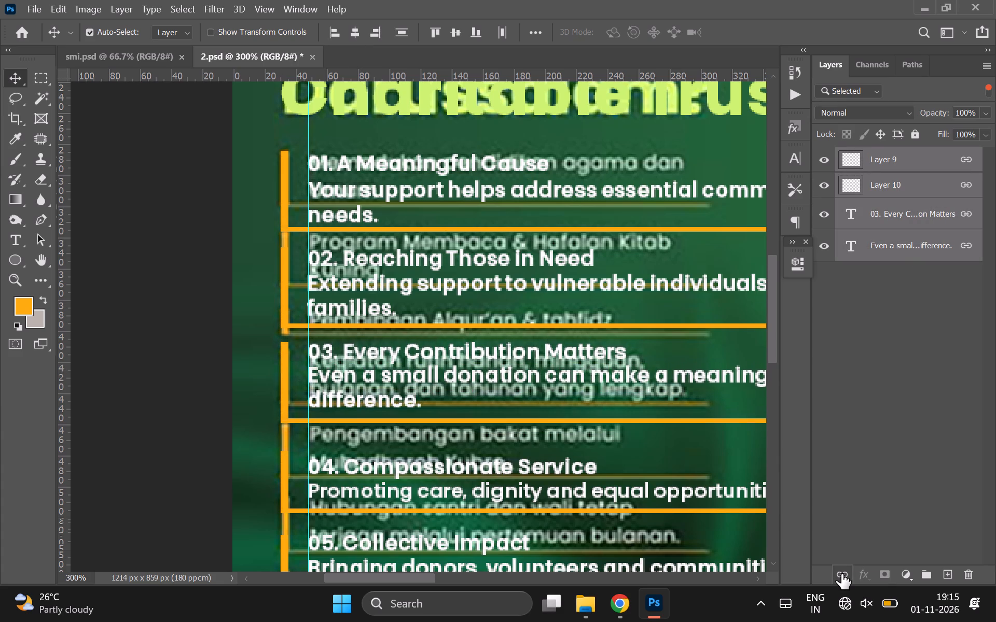
key("Down")
key("Down")
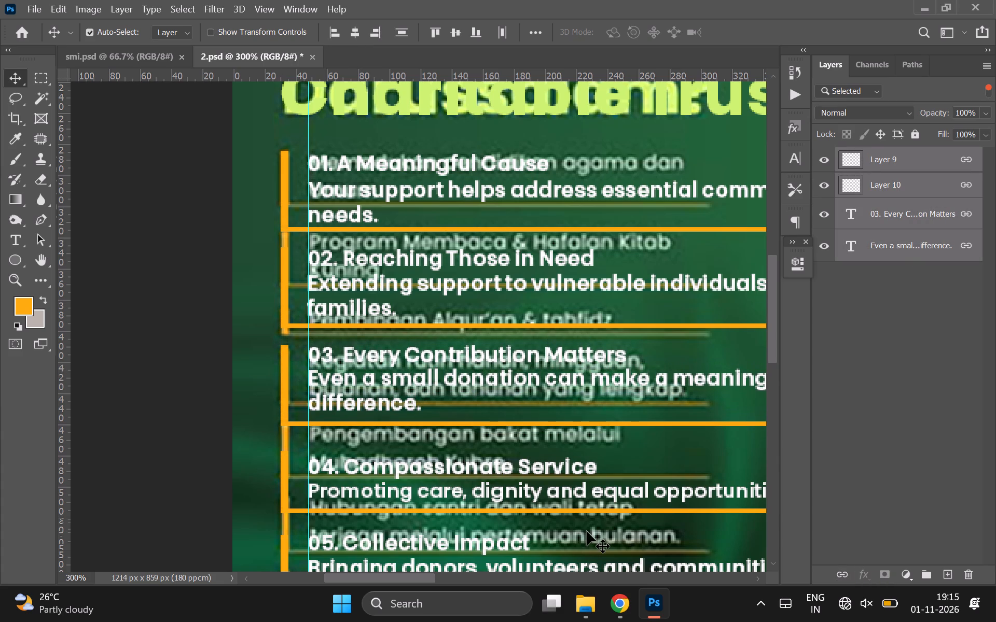
key("Up")
Clear the item 03 isolation, isolate item 04's heading, description, bottom line and vertical bar, and link the four layers.
scroll(583, 533, "down", 1)
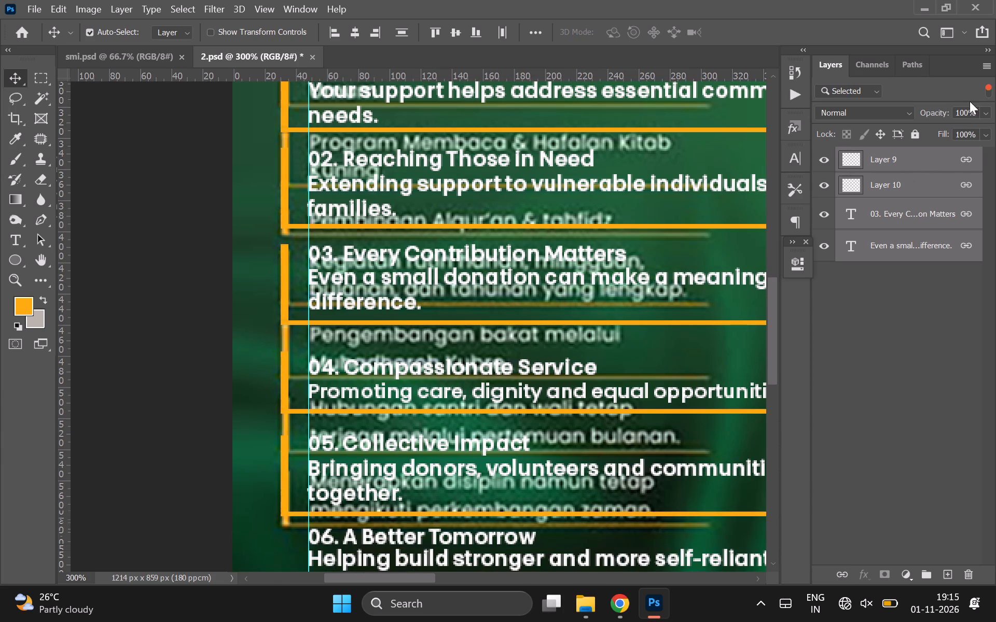
left_click(921, 316)
double_click(990, 93)
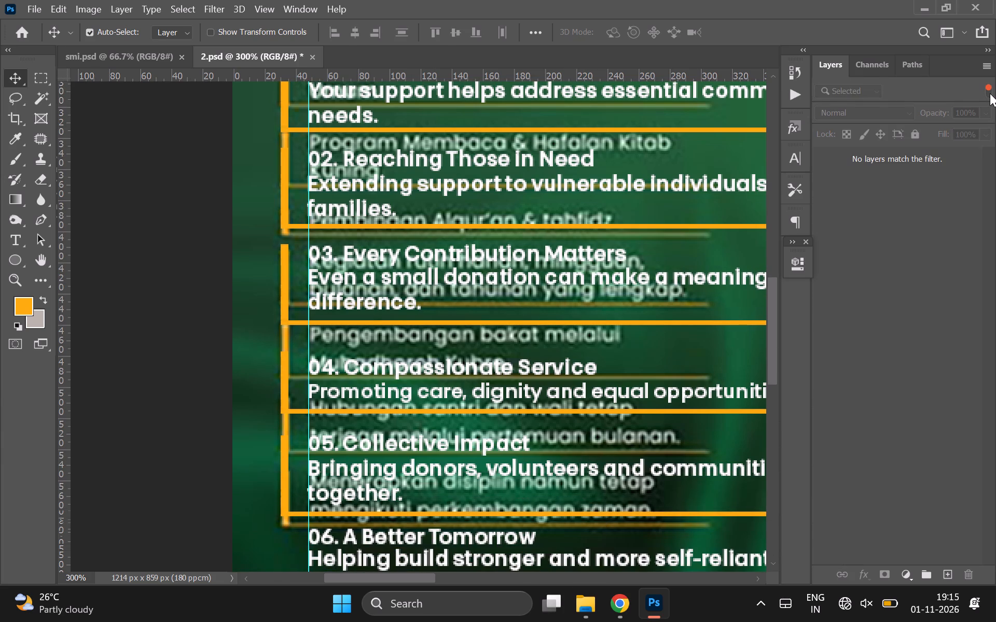
left_click(348, 365)
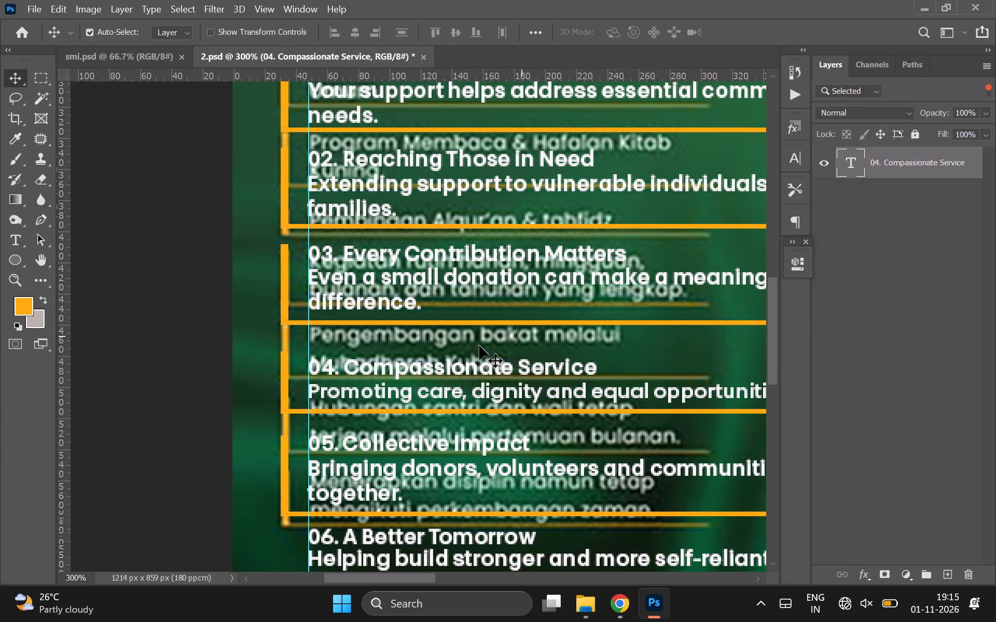
left_click(403, 400)
left_click(381, 409)
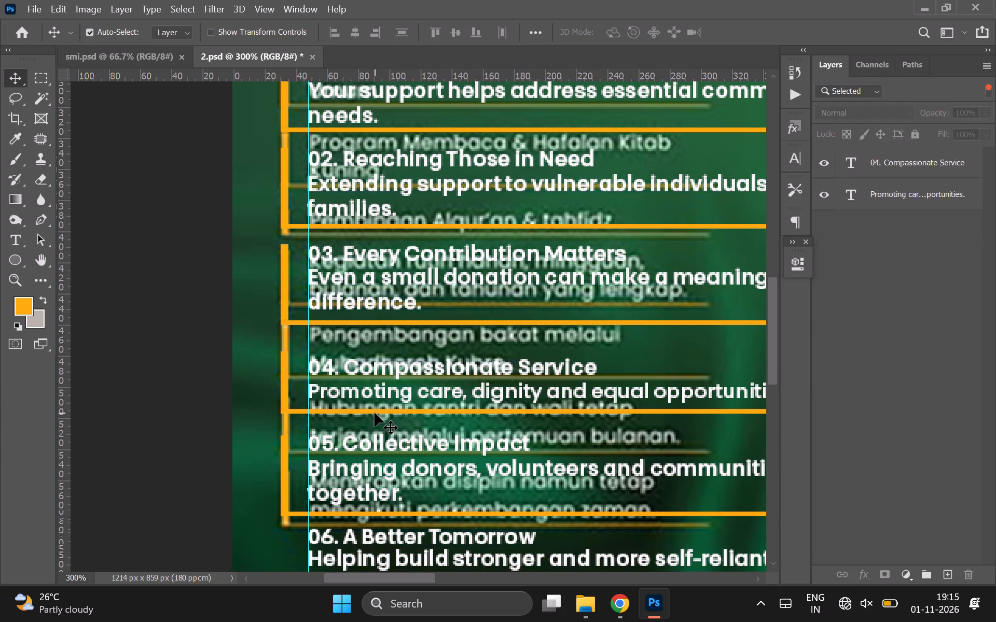
left_click(375, 413)
left_click(284, 365)
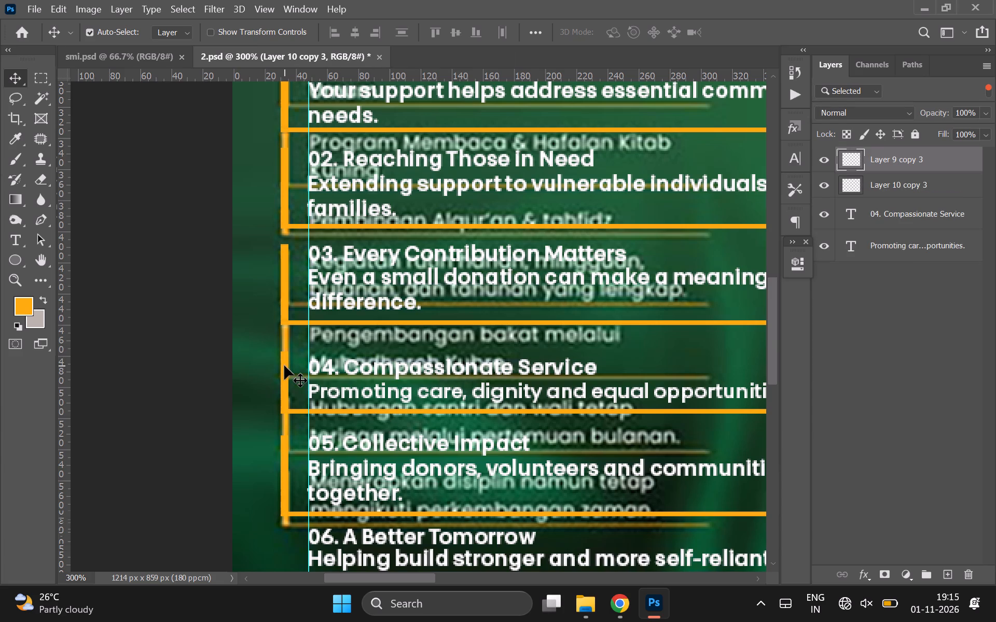
left_click(894, 257, "shift")
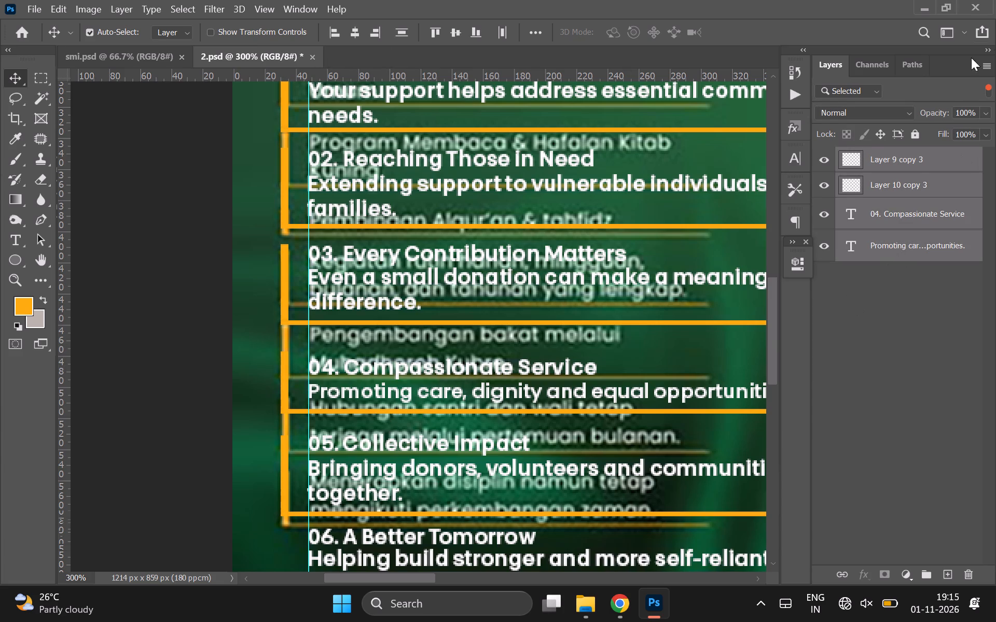
left_click(842, 573)
Nudge the linked item 04 heading, description, bottom line and vertical bar up a net 9 px towards item 03.
key("shift+Up")
key("Down")
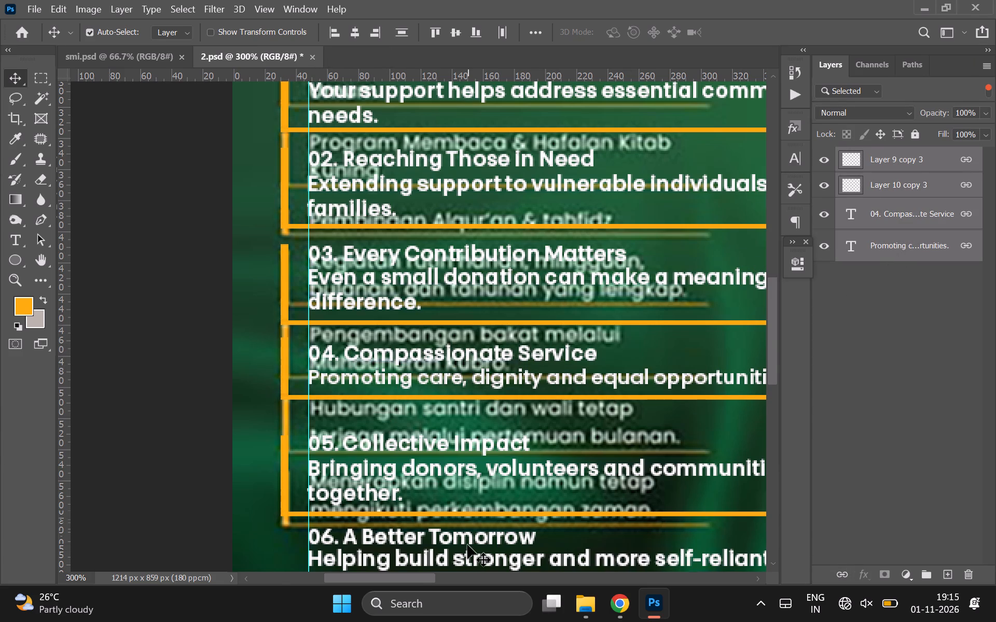
Isolate item 05's heading, description, bottom line and vertical bar in place of item 04's layers, and nudge them up 11 px together.
scroll(467, 545, "down", 1)
left_click(4, 97)
left_click(8, 79)
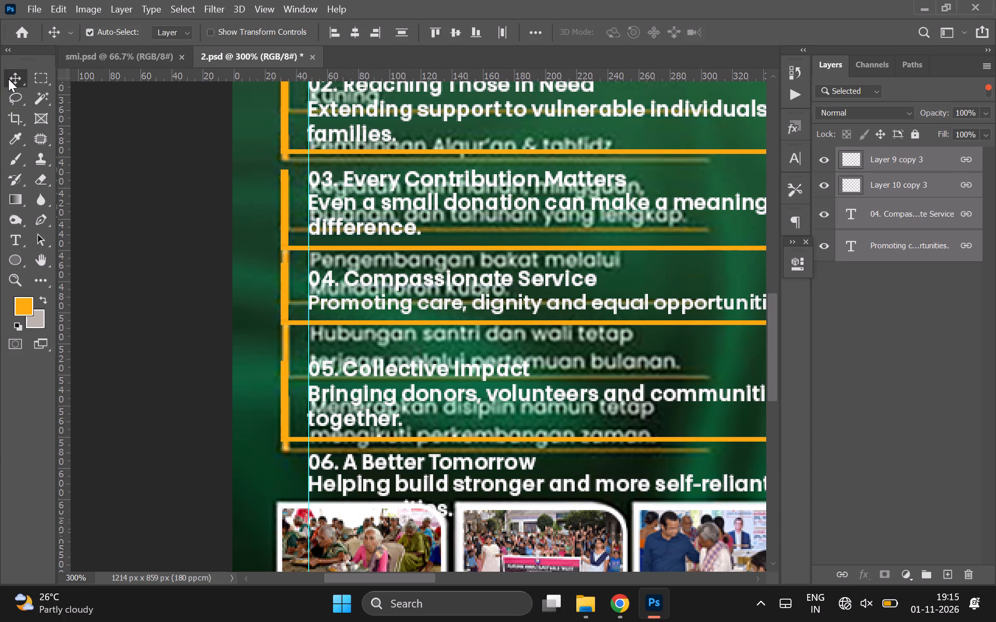
left_click(863, 340)
double_click(988, 87)
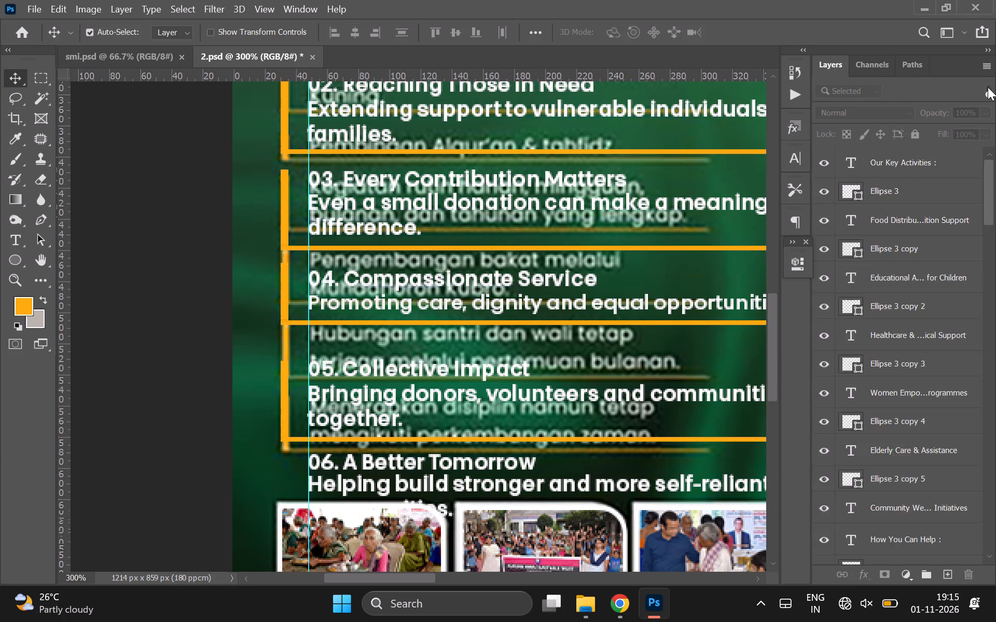
left_click(366, 373)
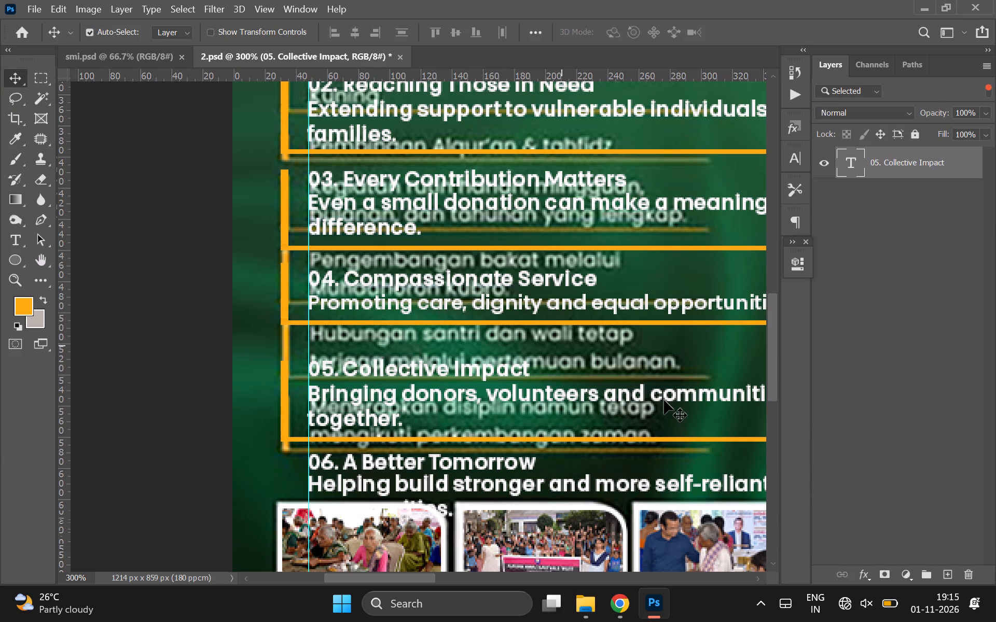
left_click(464, 395)
left_click(409, 442)
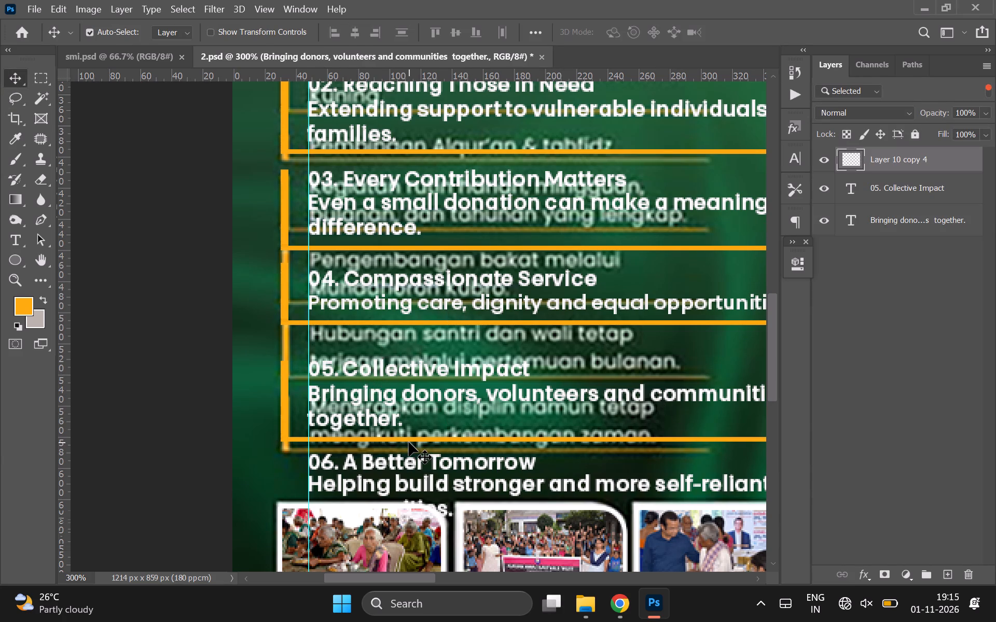
left_click(285, 365)
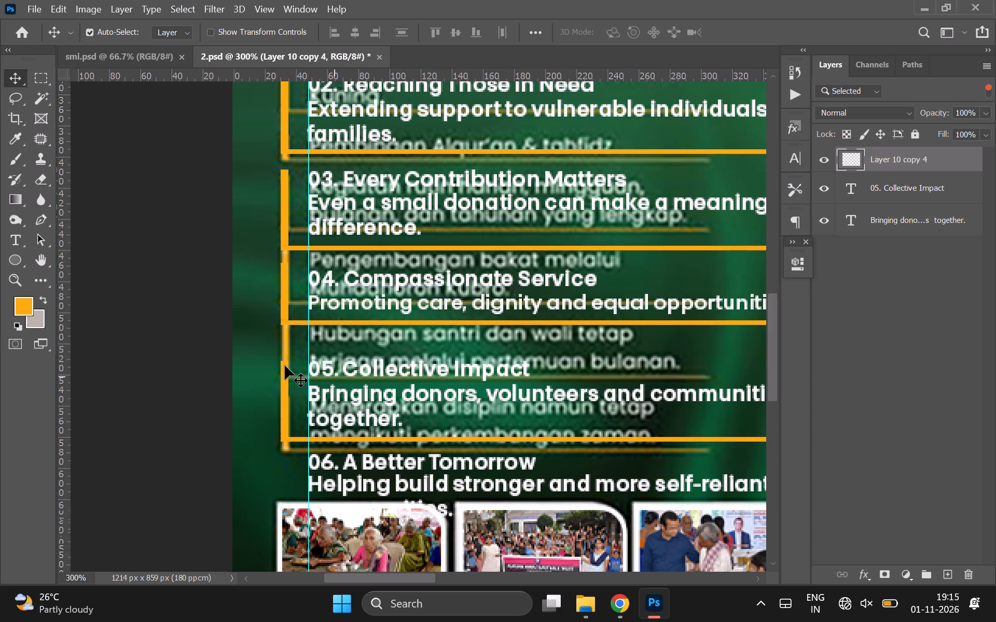
left_click(861, 247, "shift")
key("shift+Up")
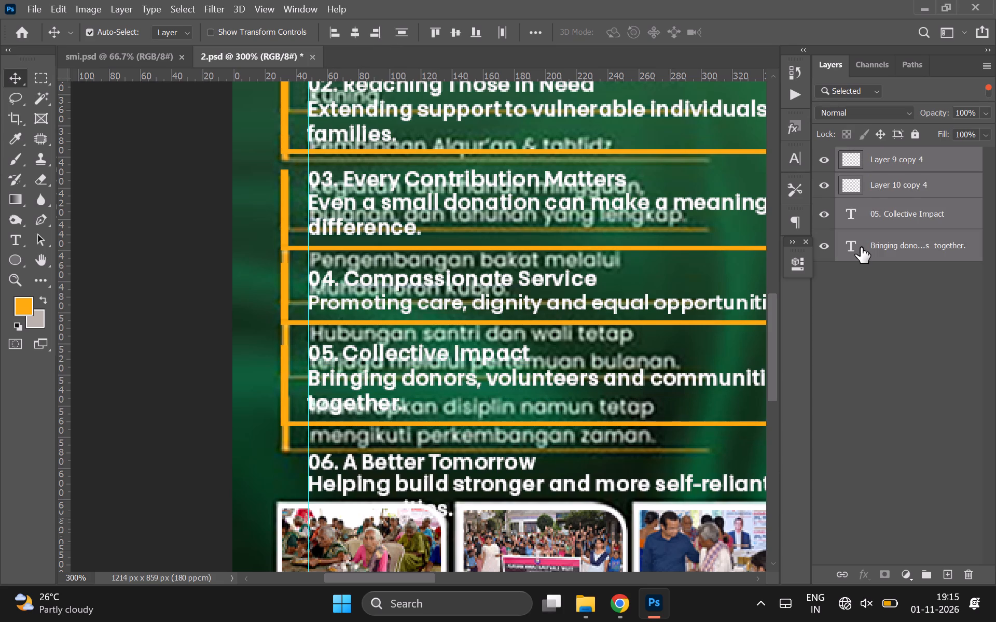
key("Up")
Turn off the layer isolation and nudge the '06. A Better Tomorrow' heading up 11 px towards item 05's bottom line.
scroll(268, 296, "down", 1)
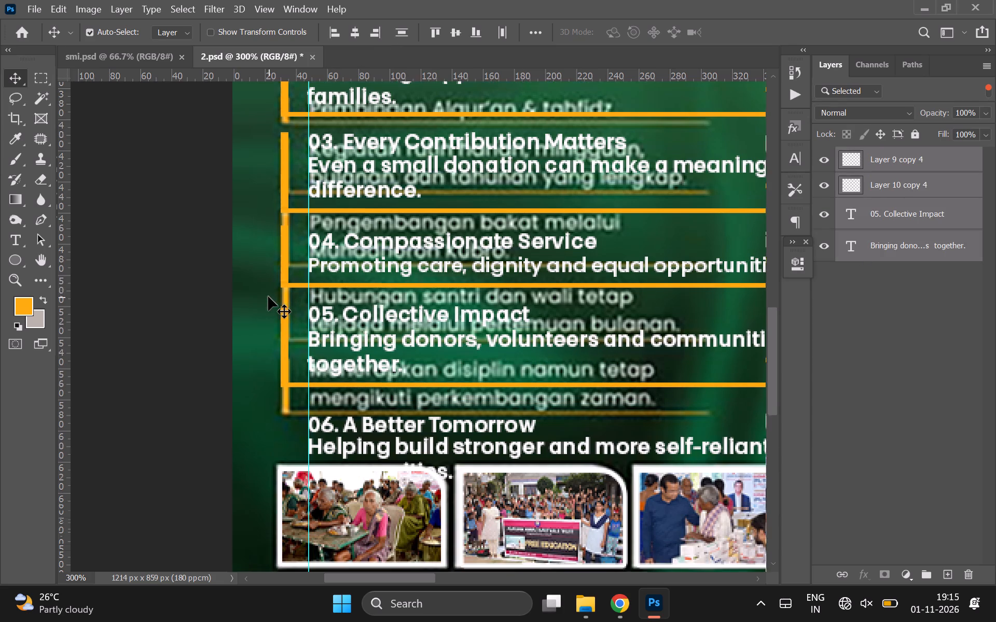
left_click(13, 96)
left_click(10, 79)
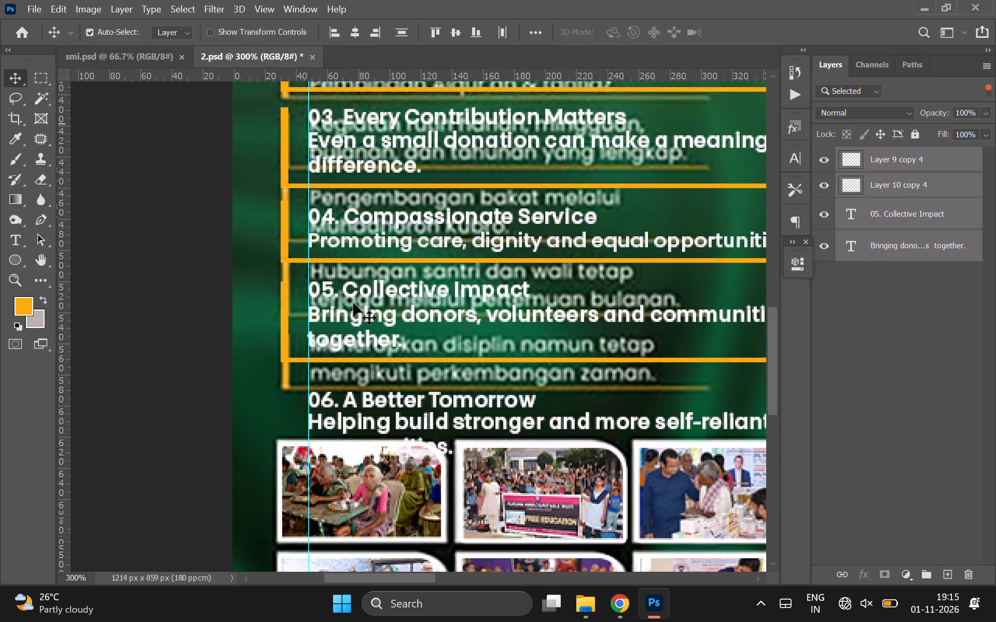
scroll(353, 303, "down", 1)
left_click(922, 297)
left_click(989, 92)
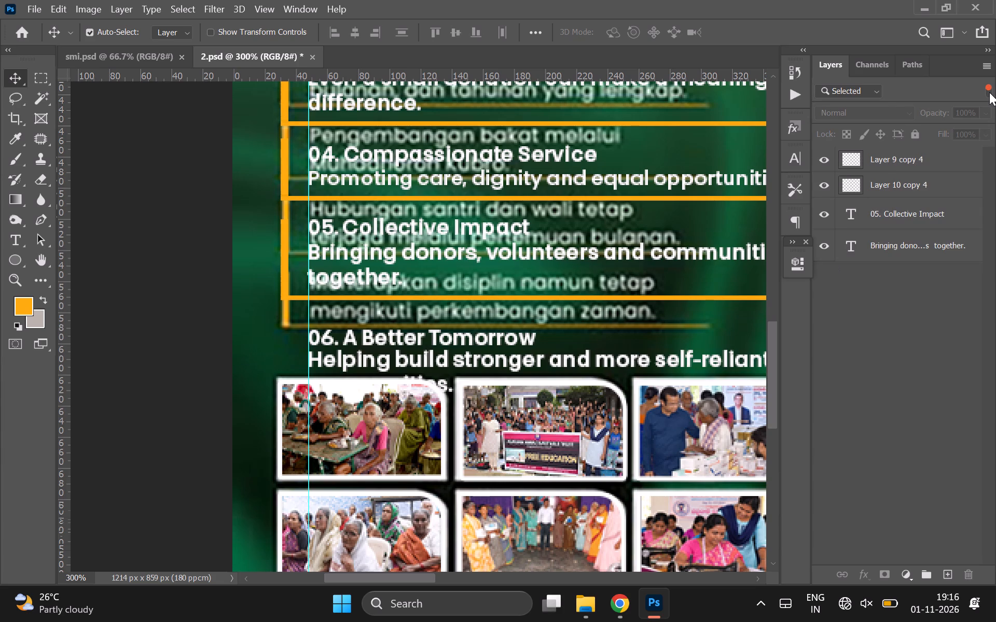
left_click(338, 343)
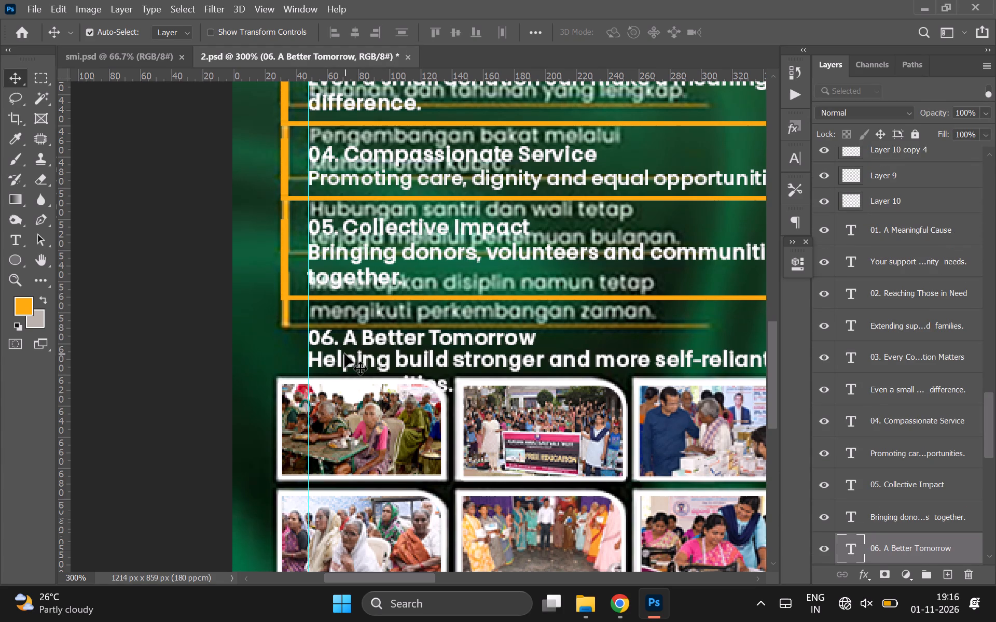
key("Up")
key("Up")
key("Up")
key("Up")
key("Up")
key("Up")
key("Up")
key("Up")
key("Up")
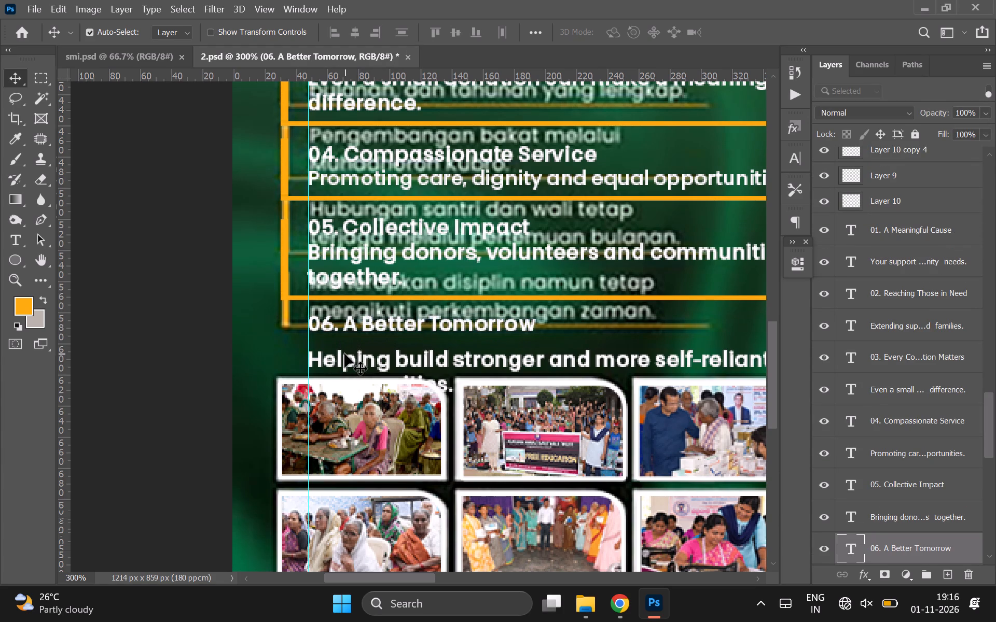
key("Up")
key("Up")
Nudge item 06's description, 'Helping build stronger and more self-reliant communities.', up 12 px to sit beneath its heading.
left_click(344, 354)
key("Up")
key("Up")
key("Up")
key("Up")
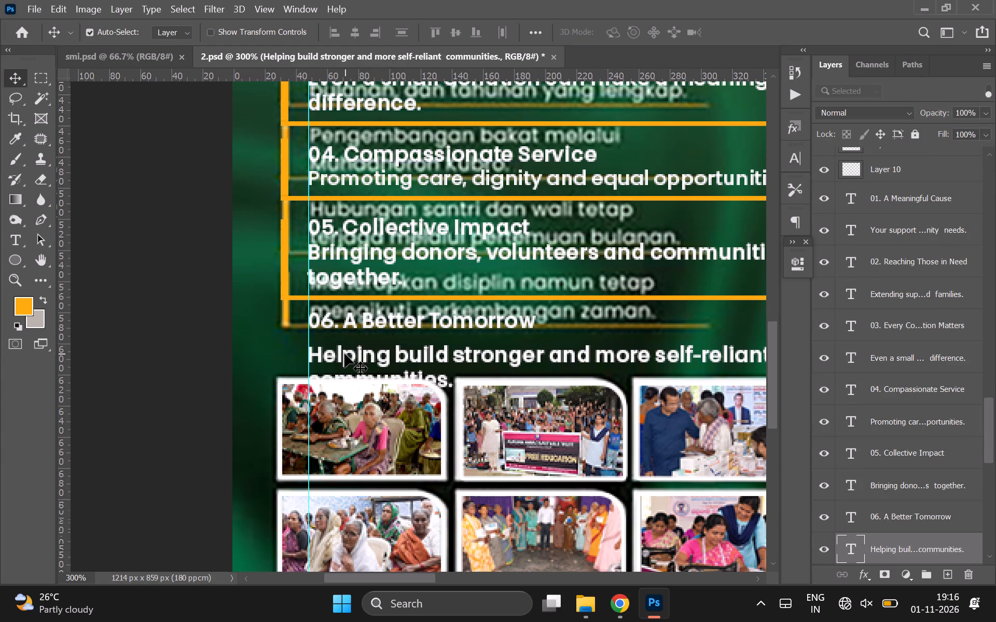
key("Up")
key("Up")
key("Up")
key("Up")
key("Up")
key("Up")
key("Up")
key("Up")
key("ctrl+minus")
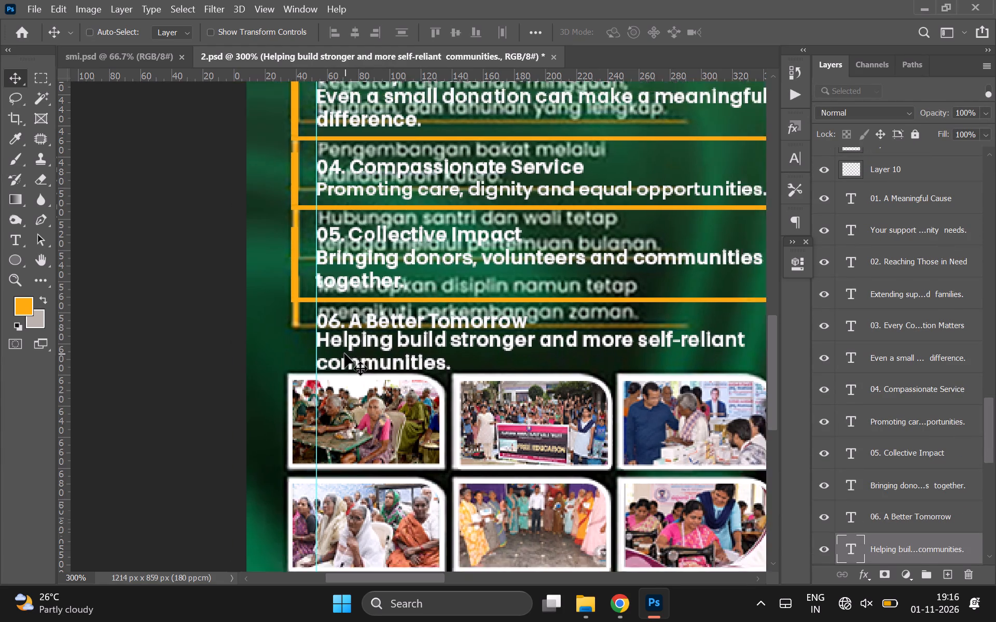
Make the Gradient Fill 1 layer visible so it covers the template's old text behind the new headings and descriptions.
scroll(344, 354, "up", 3)
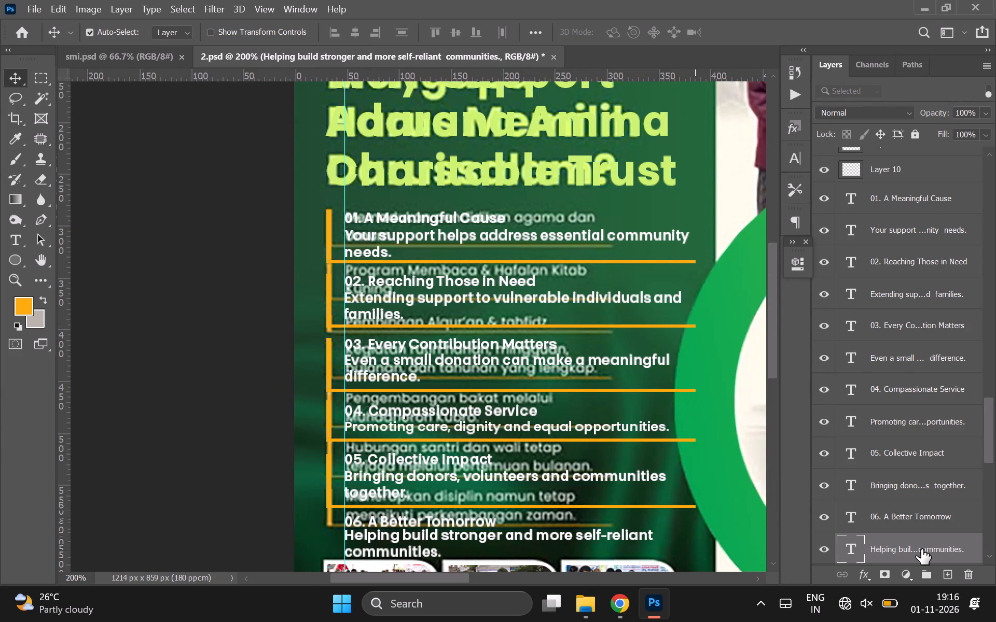
scroll(921, 549, "down", 7)
scroll(921, 549, "down", 20)
scroll(921, 549, "down", 20)
scroll(921, 549, "down", 17)
left_click(823, 520)
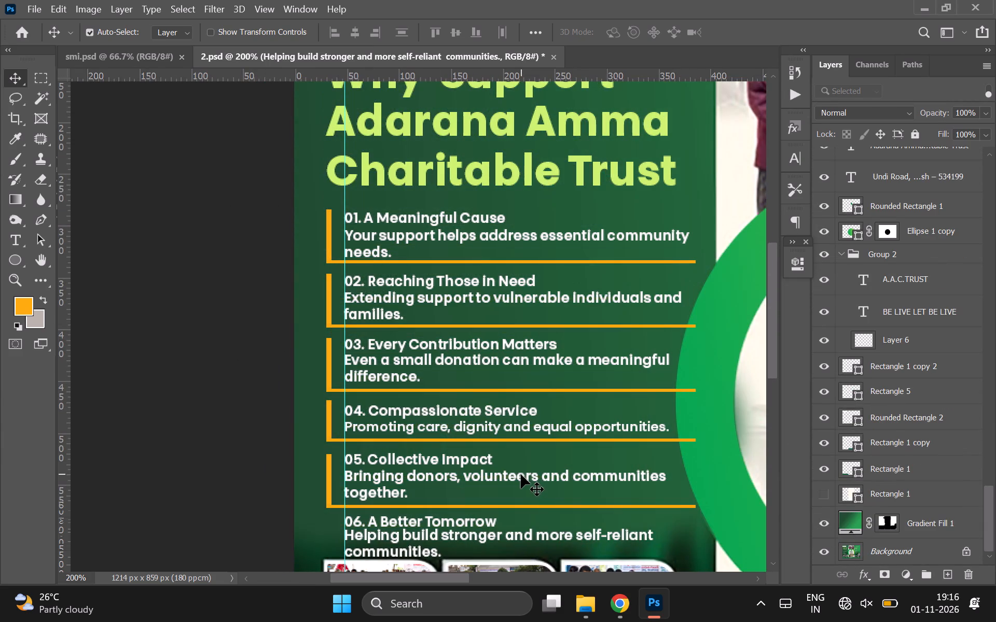
Examine the whole brochure layout and the 'Why Support' section up close, selecting its 'Why Support' heading.
scroll(521, 474, "down", 1)
key("ctrl+0")
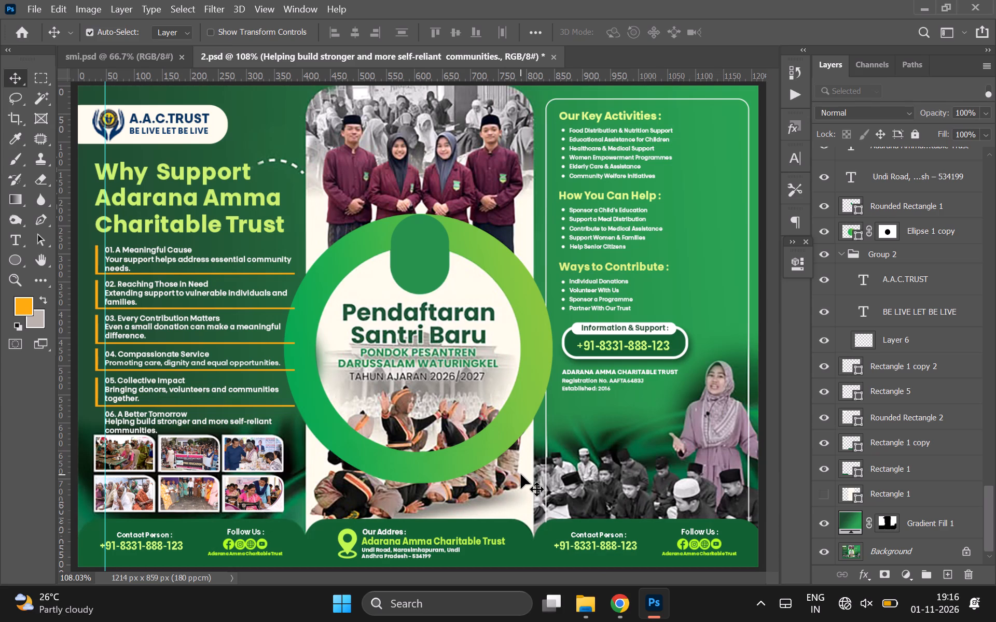
key("ctrl+equal")
scroll(166, 292, "left", 1)
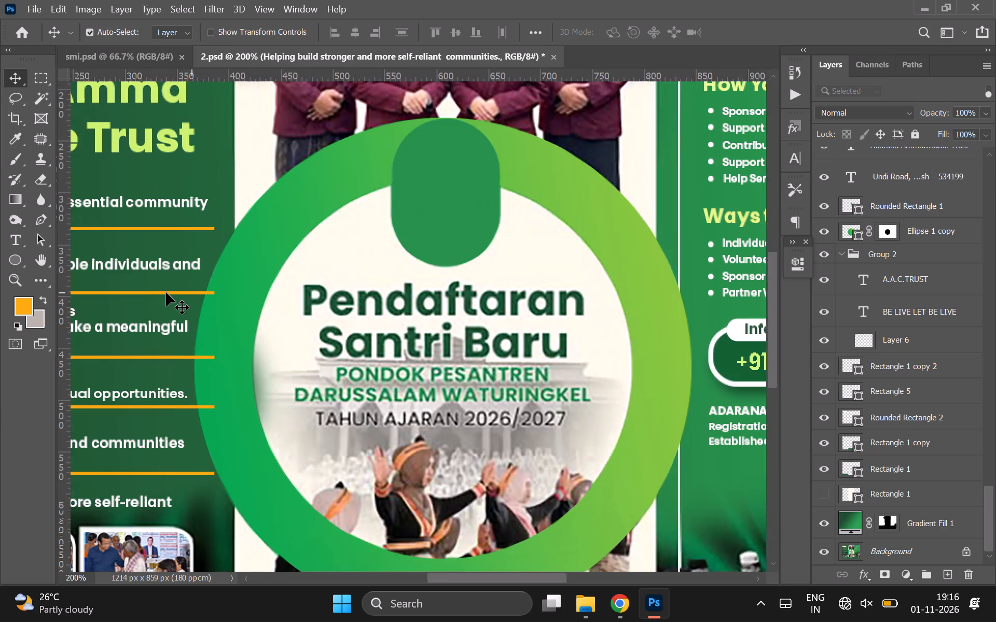
scroll(166, 292, "left", 3)
scroll(231, 291, "up", 3)
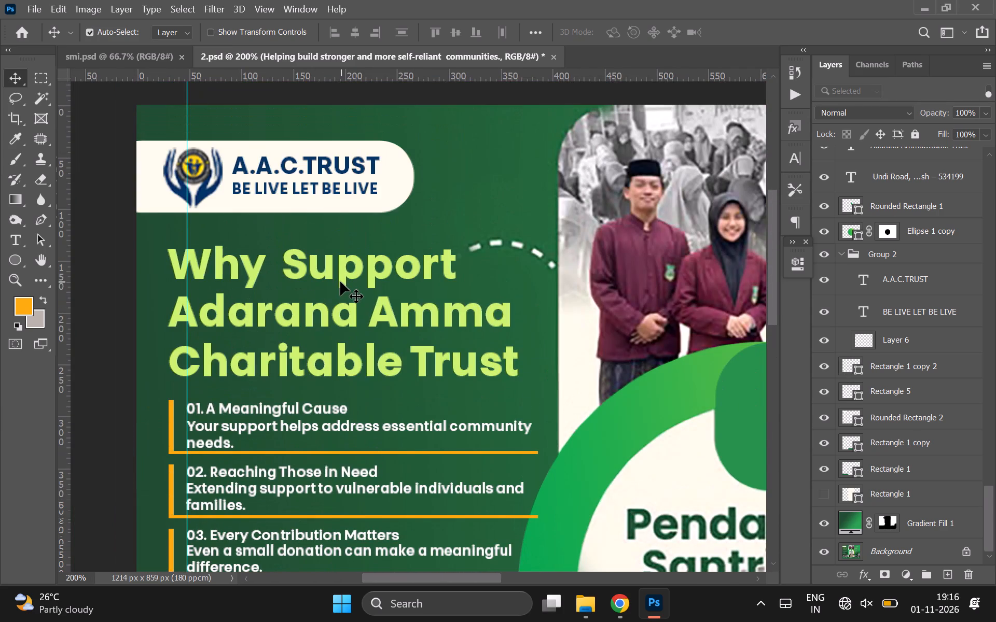
left_click(323, 276)
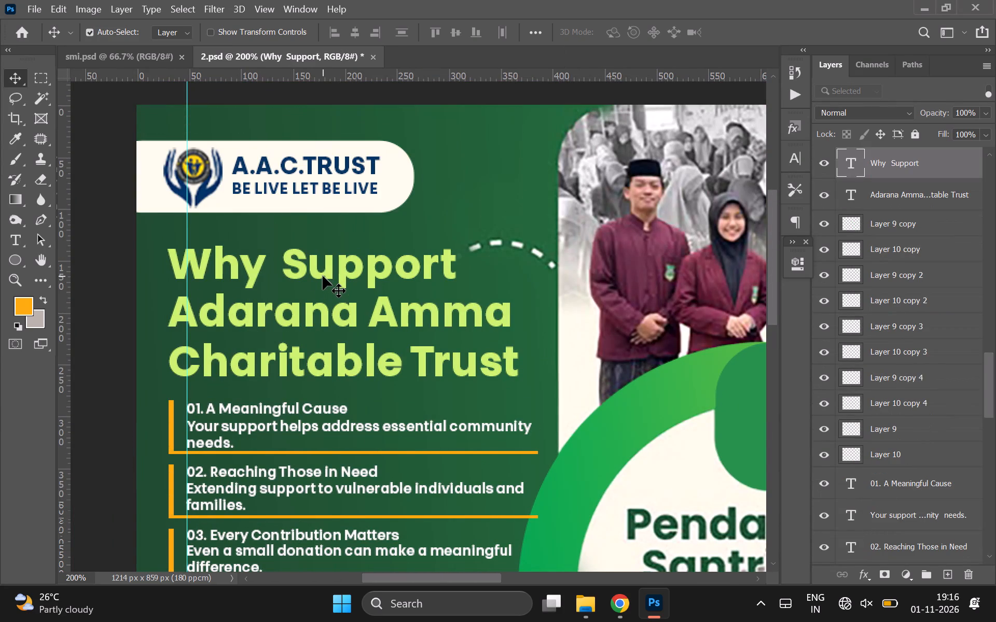
key("ctrl+0")
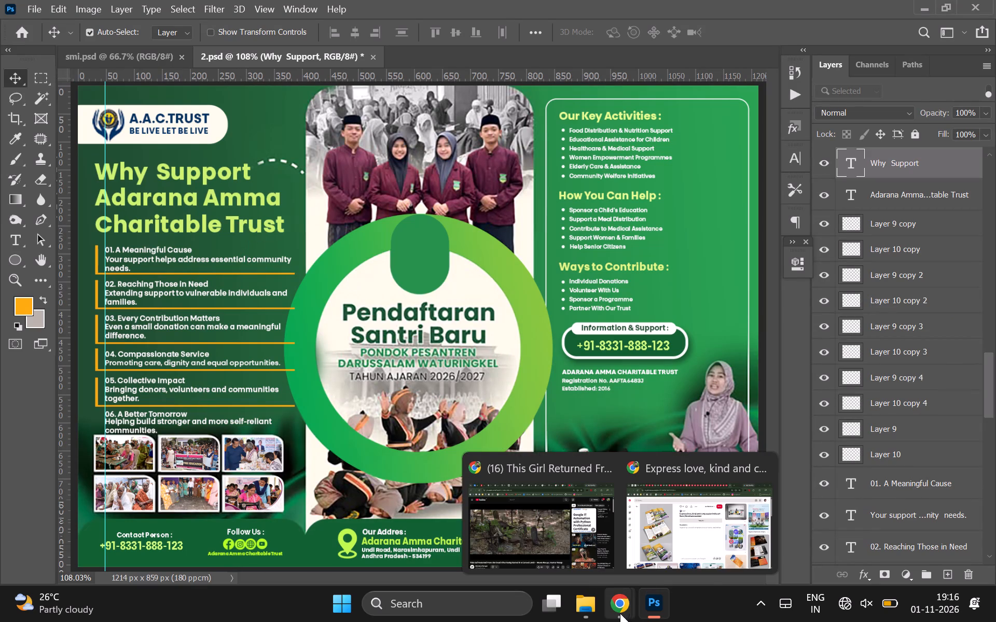
Switch to File Explorer and open the Wi-Fi network list from the Windows quick settings.
left_click(600, 612)
left_click(867, 612)
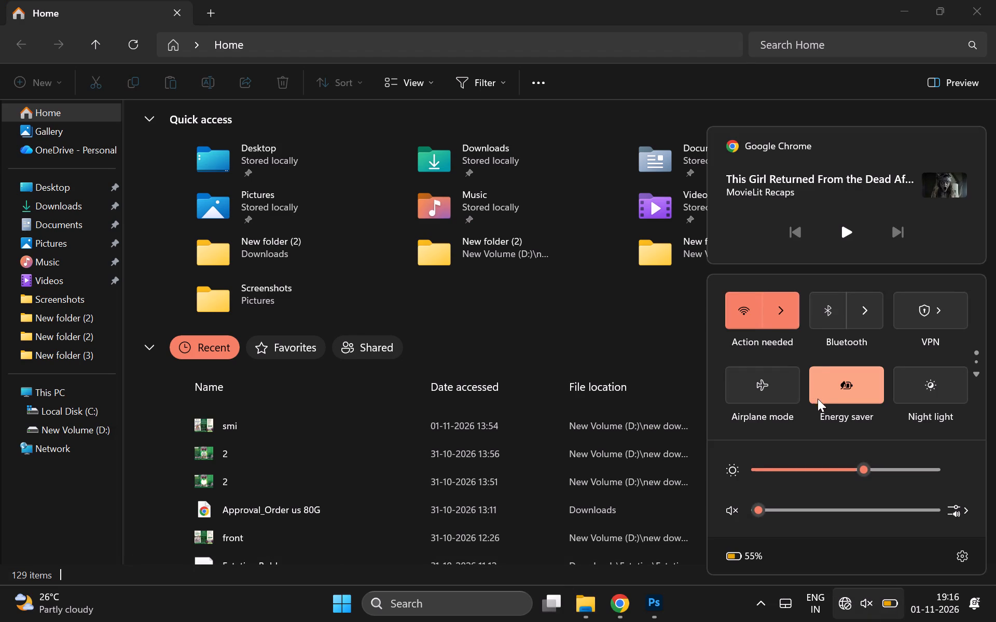
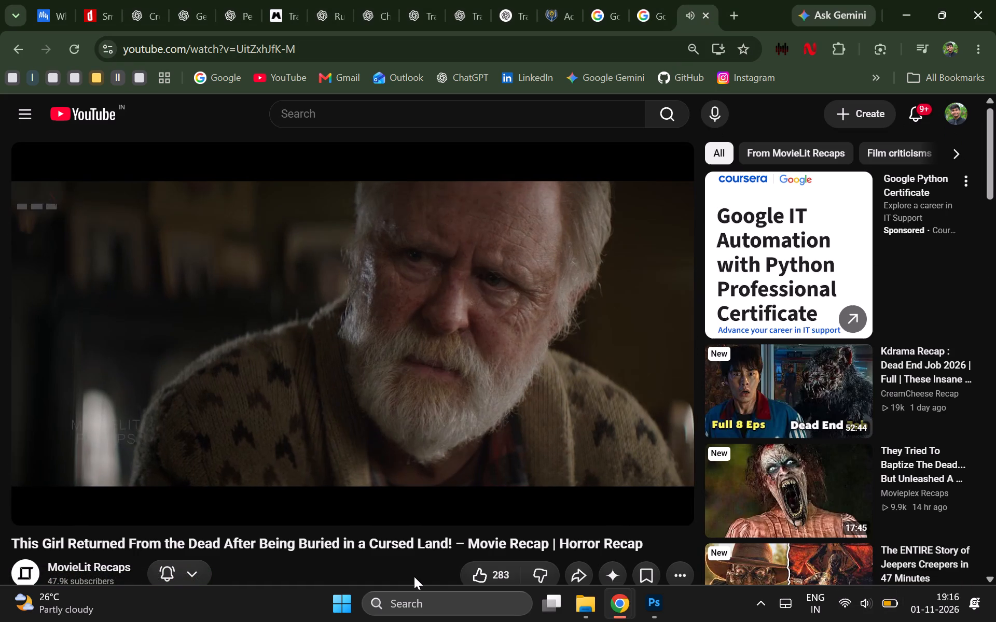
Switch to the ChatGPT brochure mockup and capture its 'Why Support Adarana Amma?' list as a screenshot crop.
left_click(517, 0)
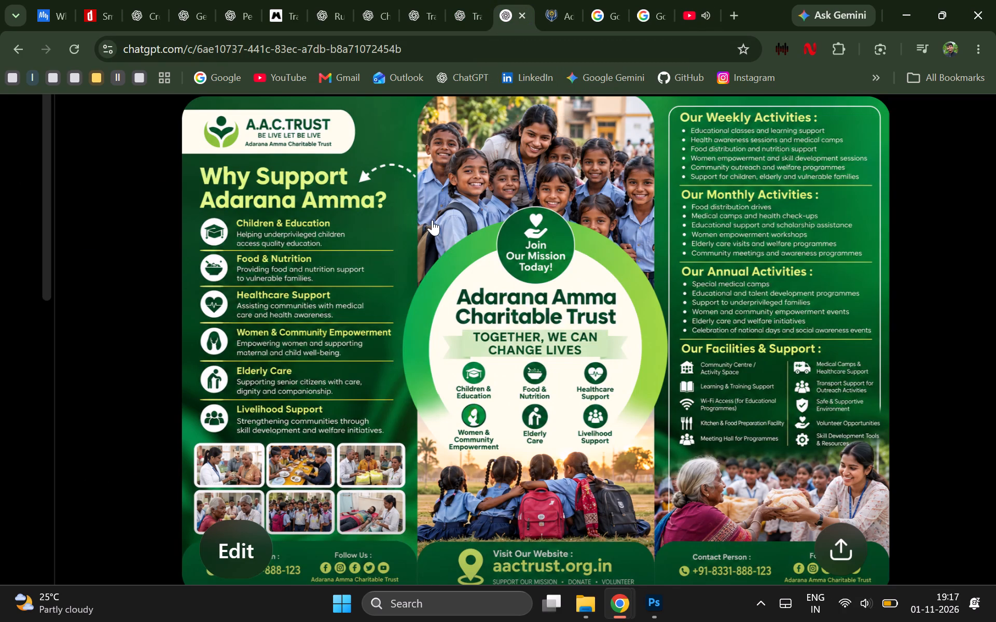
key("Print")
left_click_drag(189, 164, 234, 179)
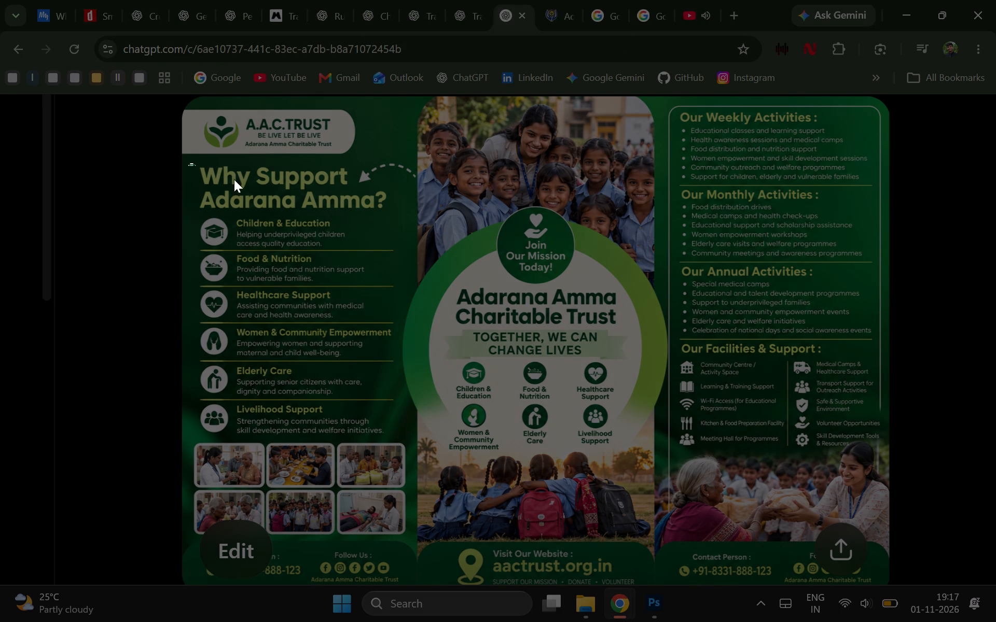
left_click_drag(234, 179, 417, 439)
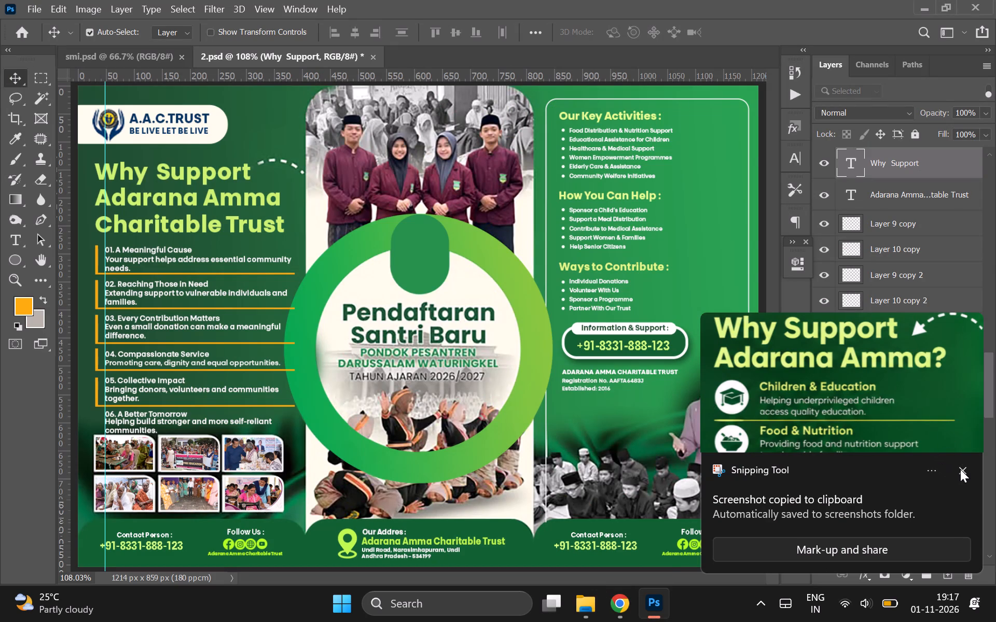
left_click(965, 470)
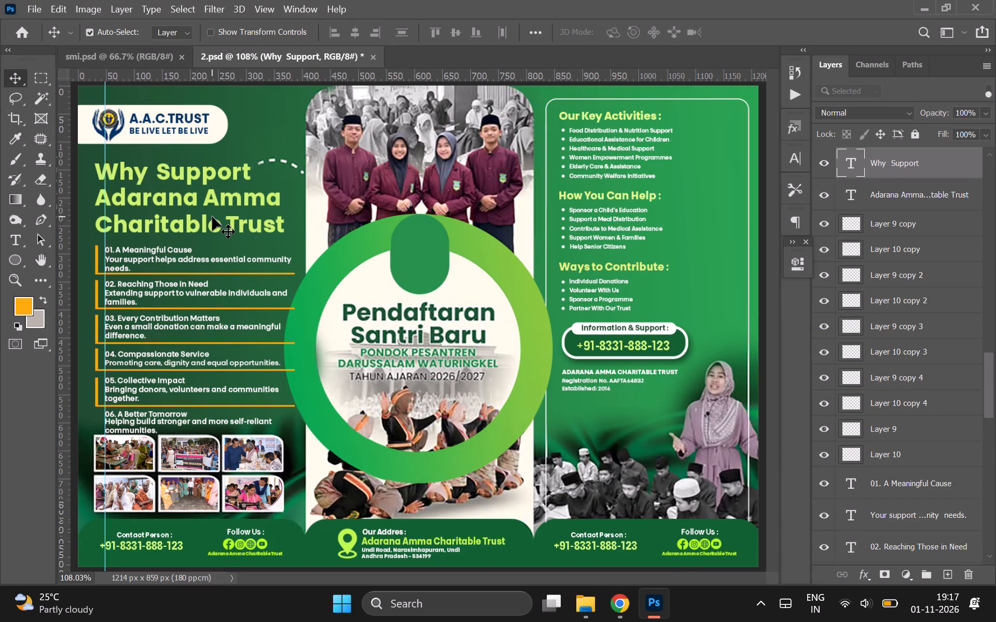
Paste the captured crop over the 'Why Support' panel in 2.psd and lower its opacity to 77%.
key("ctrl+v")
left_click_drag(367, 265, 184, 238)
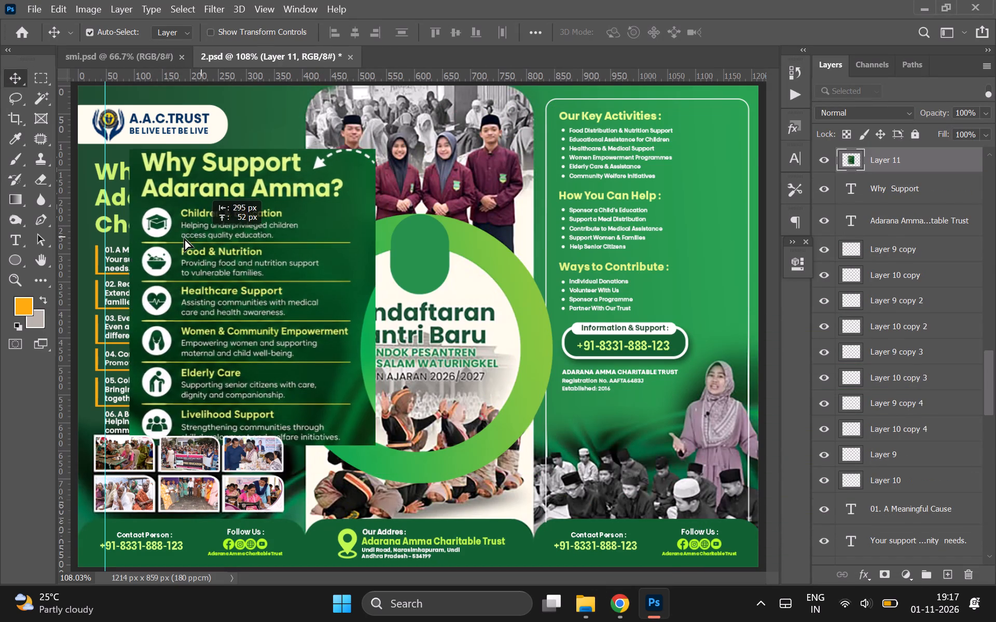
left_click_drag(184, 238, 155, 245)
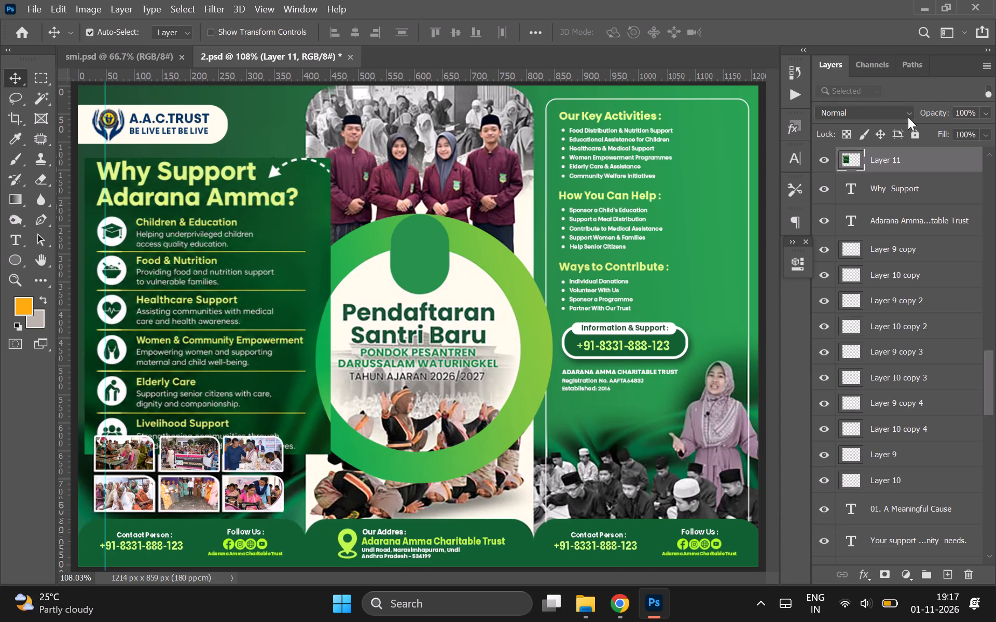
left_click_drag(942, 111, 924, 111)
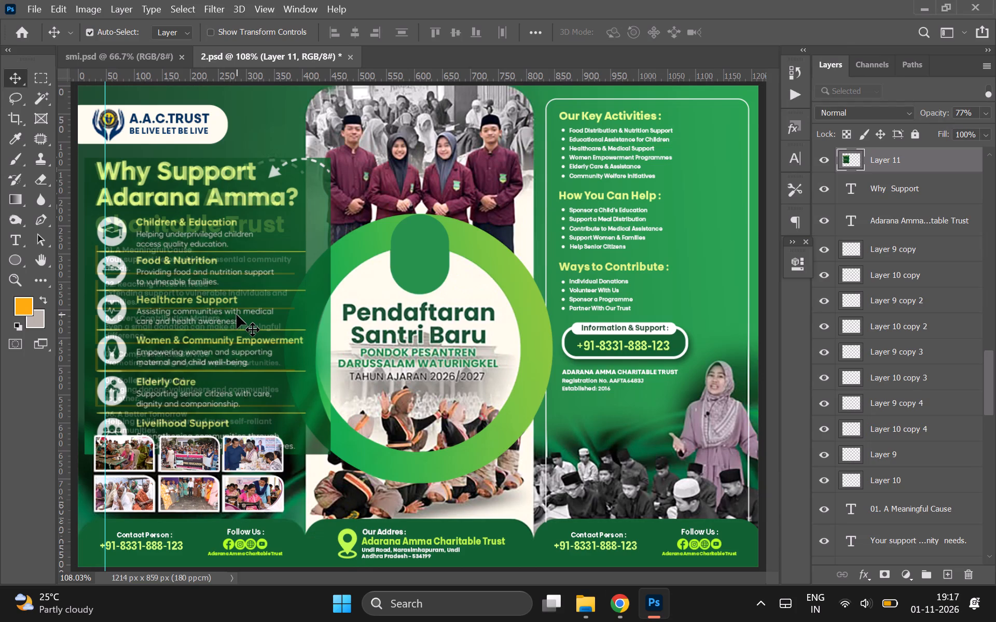
Copy the full brochure mockup image from the ChatGPT page in Chrome.
right_click(306, 364)
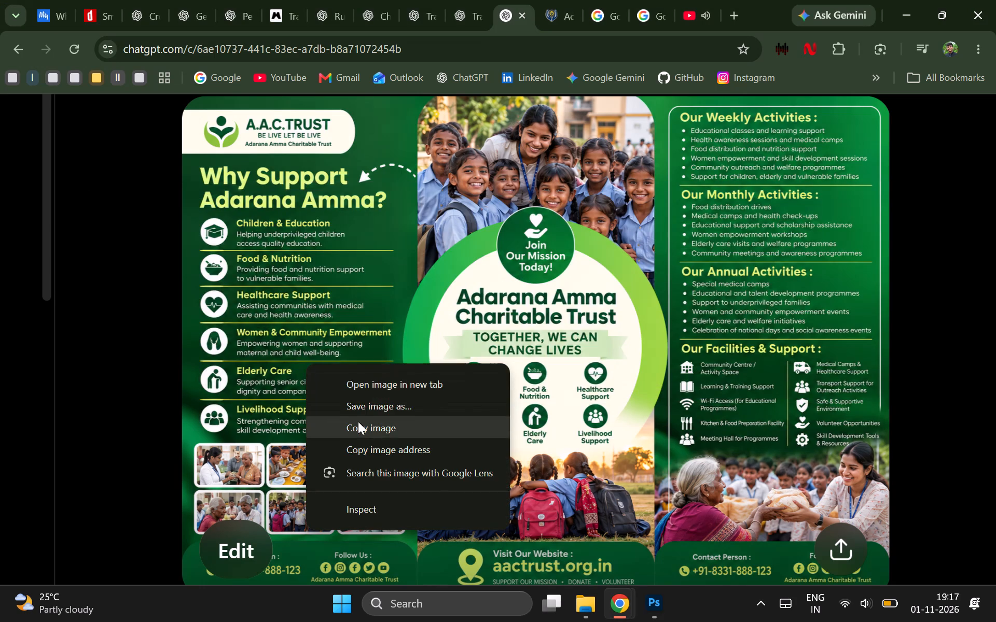
left_click(358, 421)
scroll(358, 421, "right", 1)
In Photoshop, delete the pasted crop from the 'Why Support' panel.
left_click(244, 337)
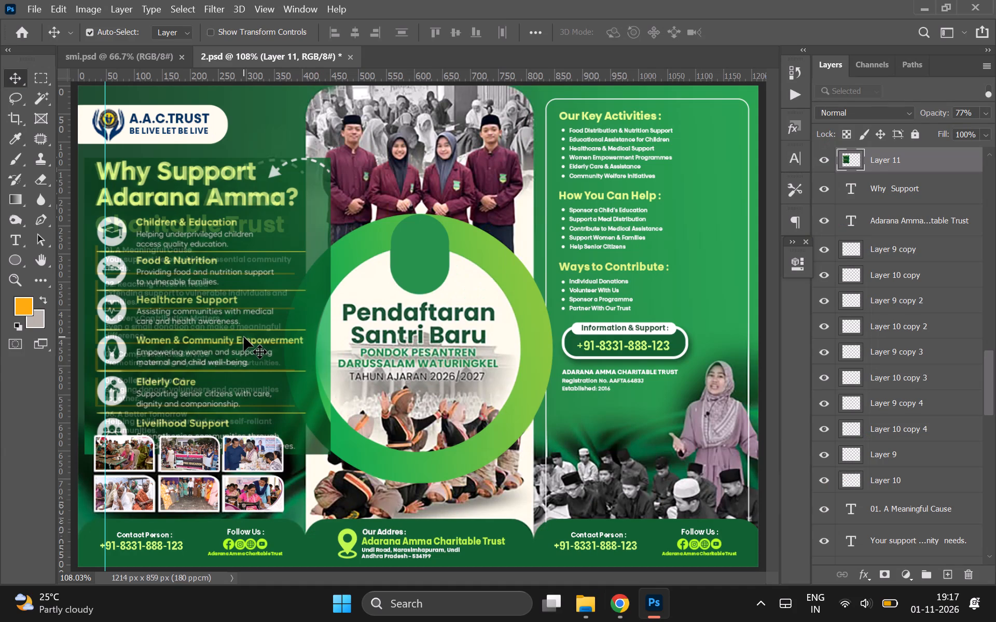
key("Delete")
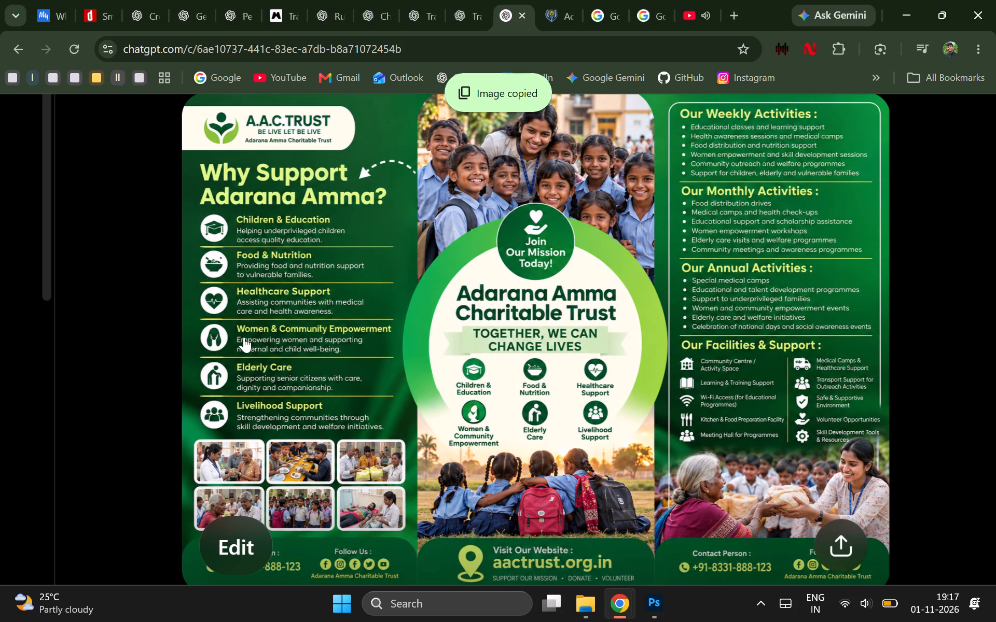
Paste the full brochure mockup into 2.psd and move its layer above 'Our Key Activities :' at the top of the stack.
key("ctrl+v")
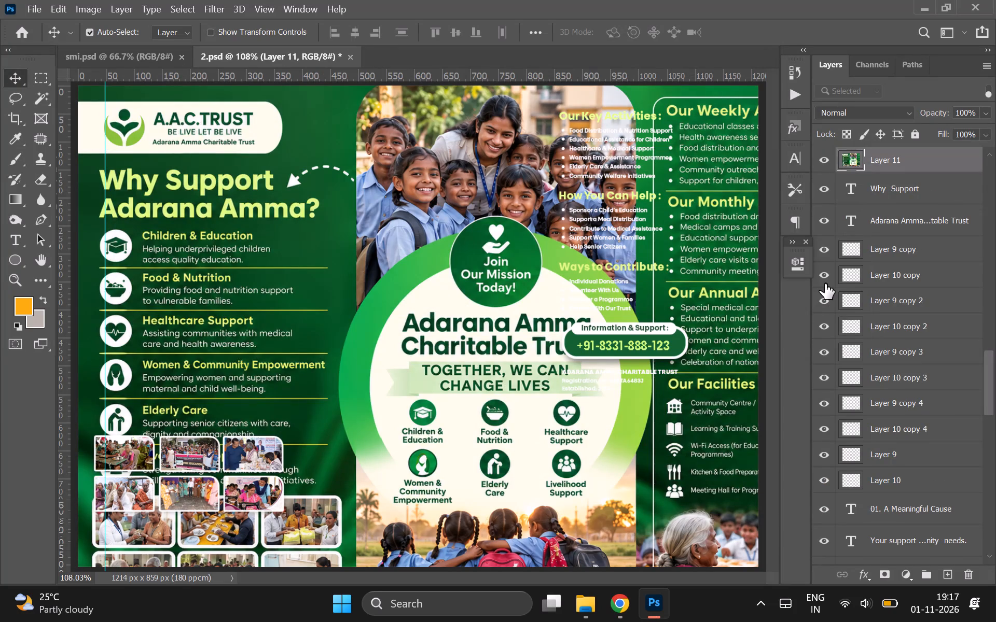
scroll(825, 284, "up", 2)
left_click_drag(881, 445, 906, 46)
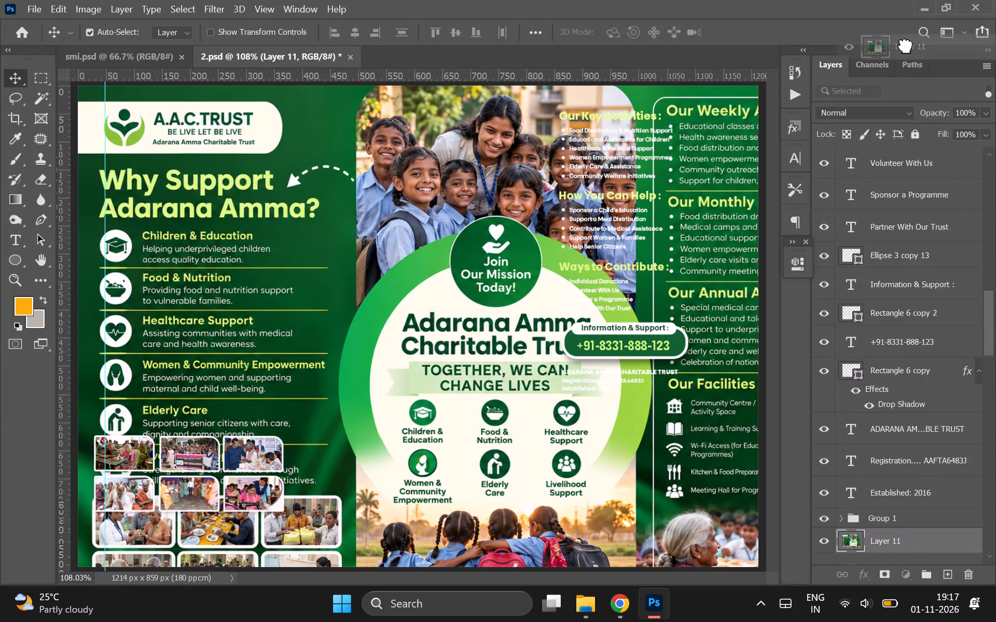
left_click_drag(906, 46, 900, 63)
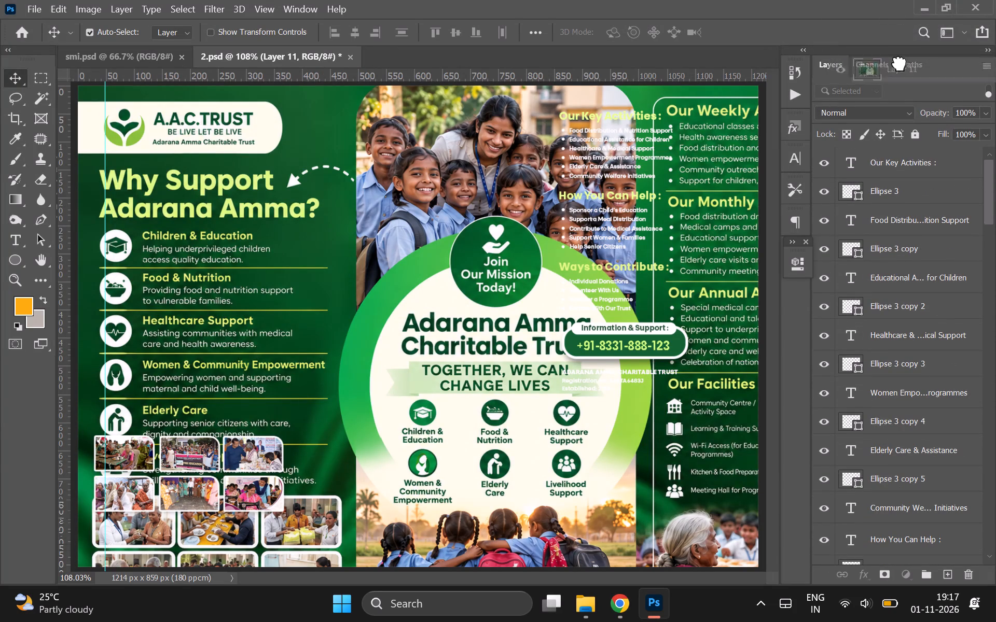
left_click_drag(900, 63, 877, 153)
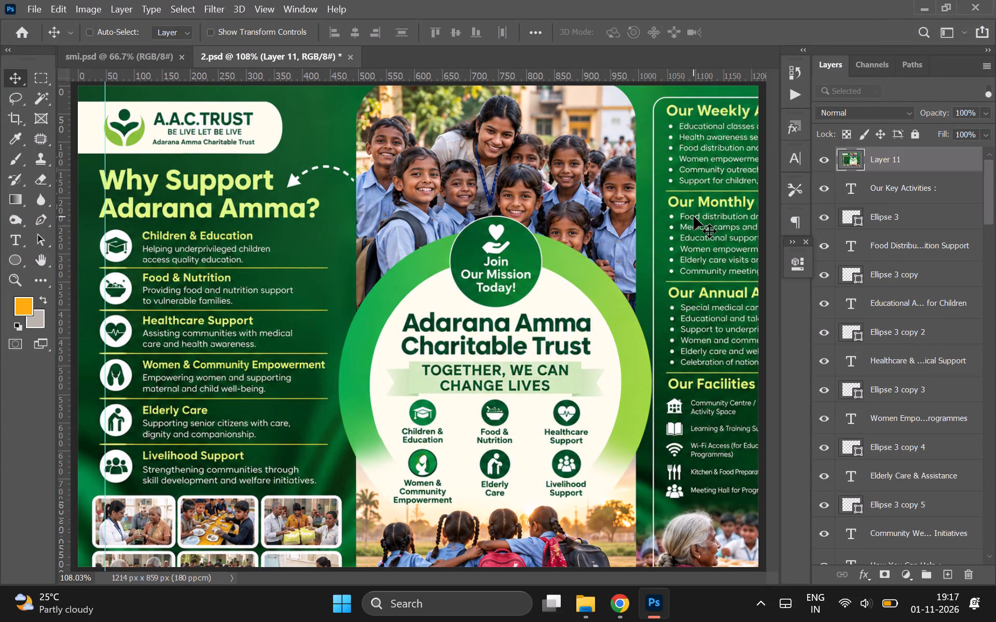
Scale the pasted mockup to about 81.79% and position it to cover the whole canvas.
key("ctrl+0")
key("ctrl+minus")
key("ctrl+t")
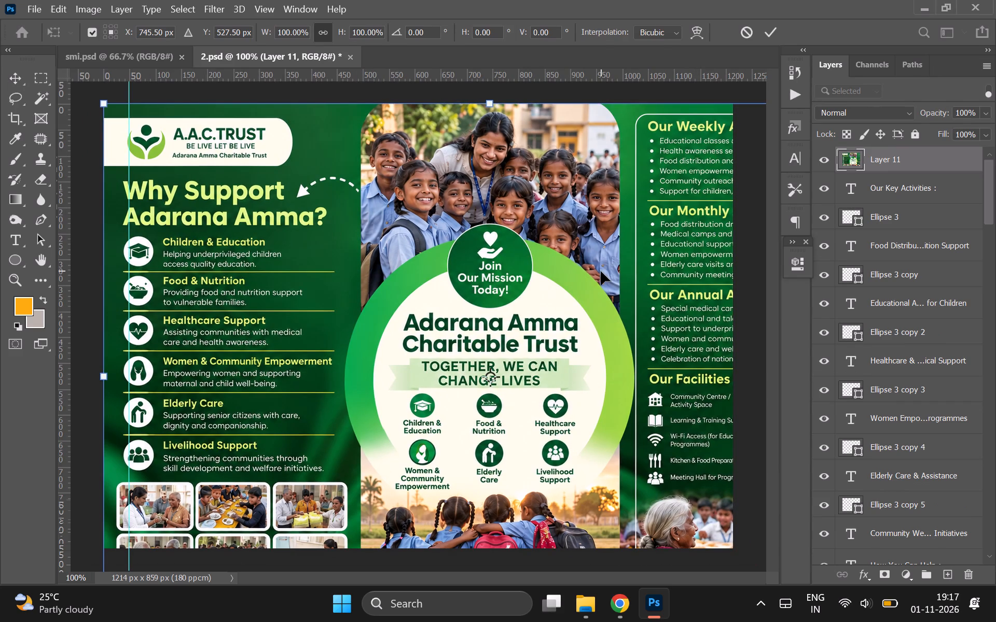
scroll(601, 271, "left", 1)
left_click_drag(105, 104, 126, 112)
left_click_drag(126, 112, 283, 221)
left_click_drag(378, 312, 175, 196)
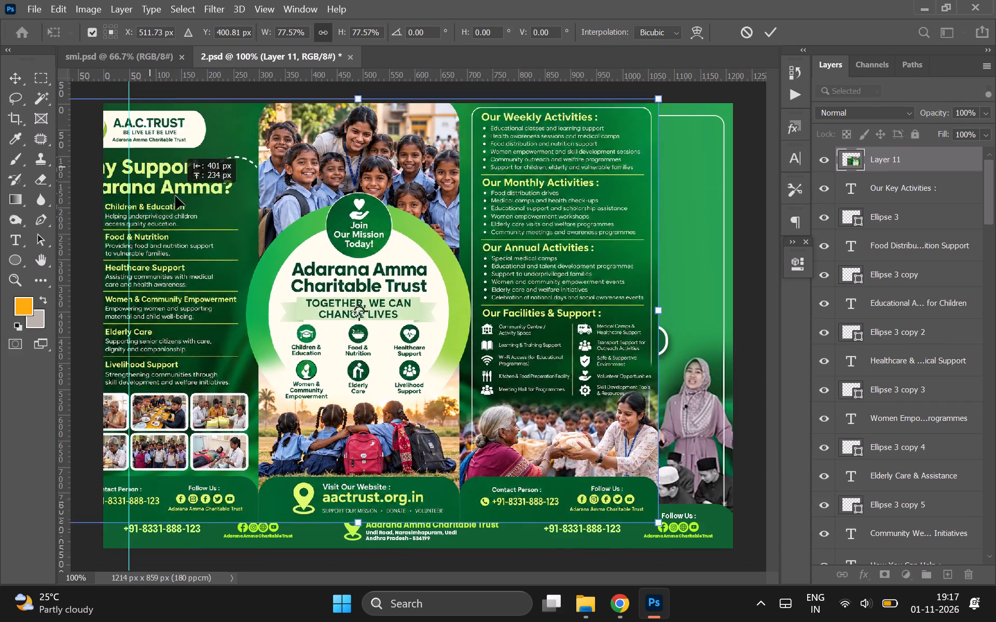
left_click_drag(175, 196, 200, 188)
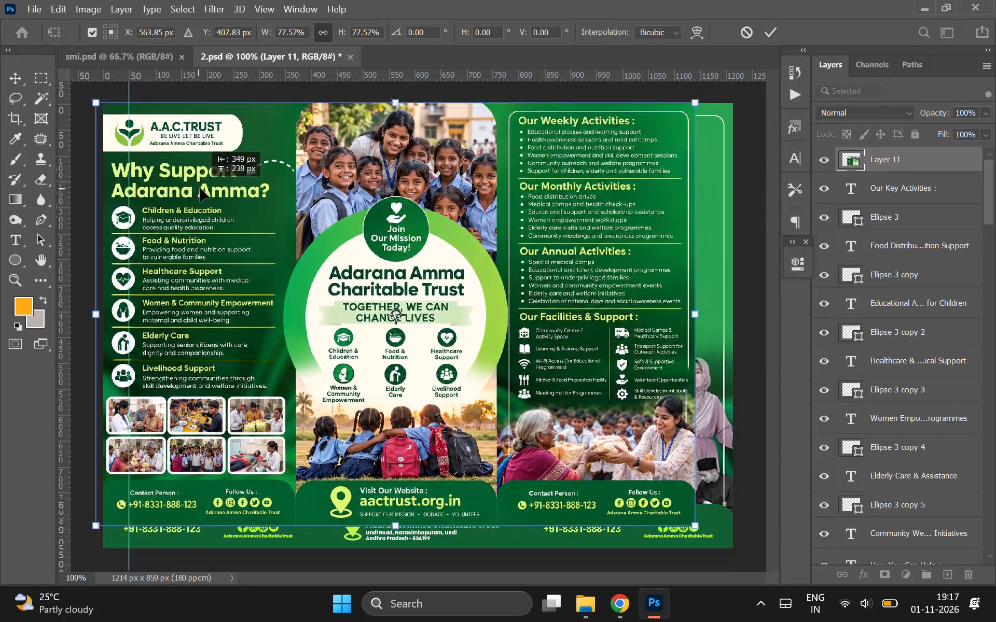
left_click_drag(200, 188, 204, 188)
left_click_drag(701, 527, 717, 535)
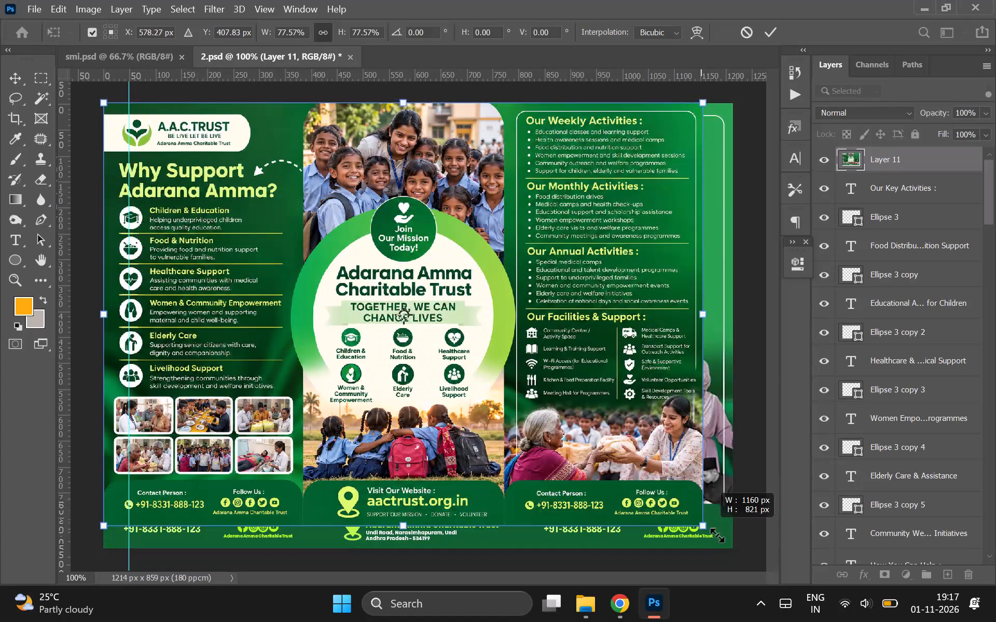
left_click_drag(717, 535, 735, 549)
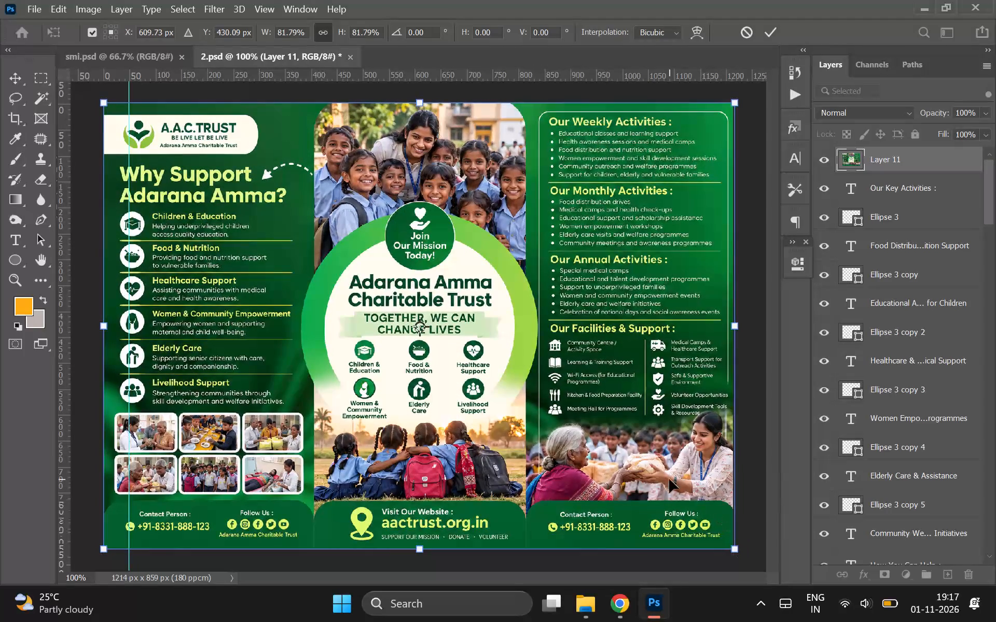
double_click(669, 479)
Lower the mockup layer's opacity to 33% and toggle its visibility to compare it with the layout beneath.
left_click_drag(938, 114, 904, 117)
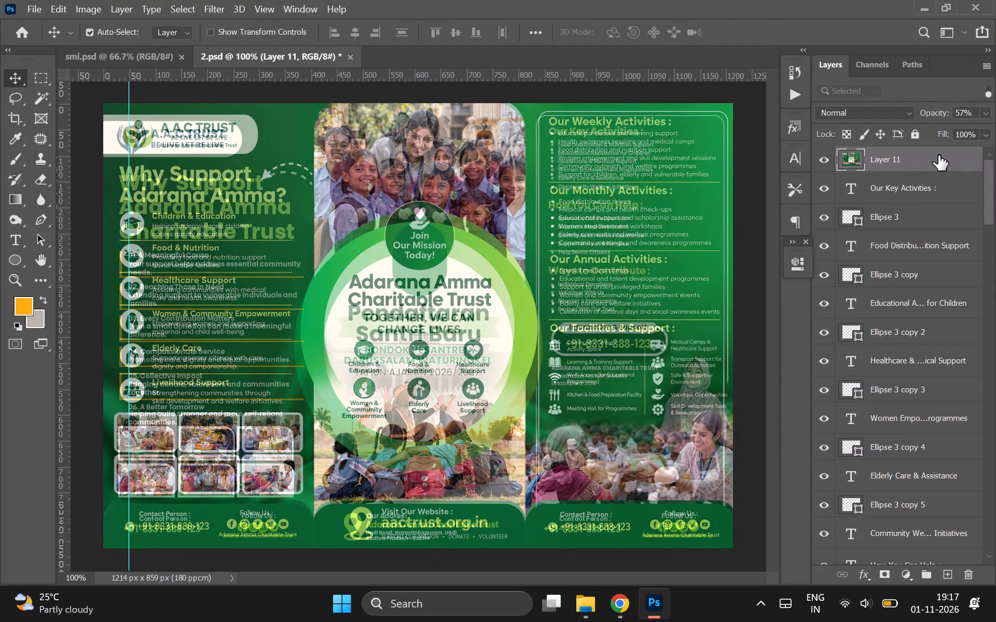
left_click_drag(945, 109, 939, 109)
left_click_drag(939, 109, 926, 114)
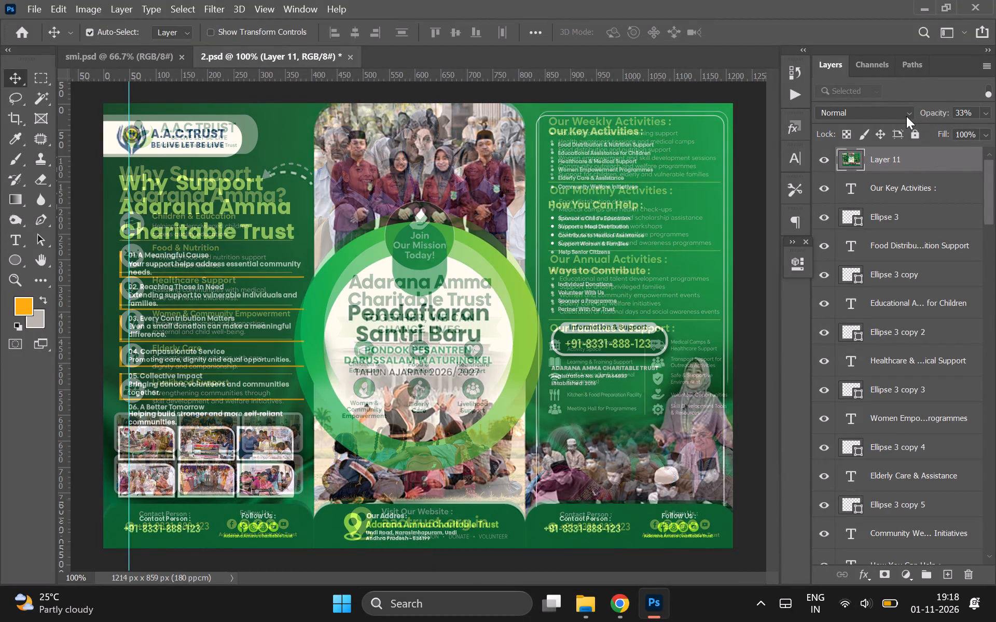
left_click(821, 159)
left_click(821, 159)
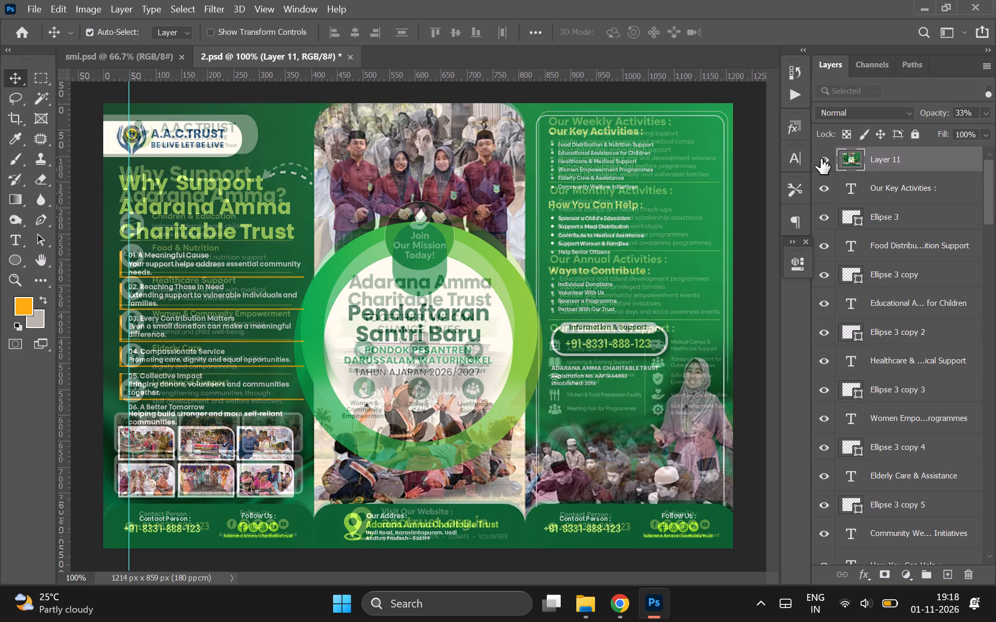
double_click(821, 159)
Fully lock the mockup overlay layer and select the 'Why Support' heading underneath it.
left_click(205, 204)
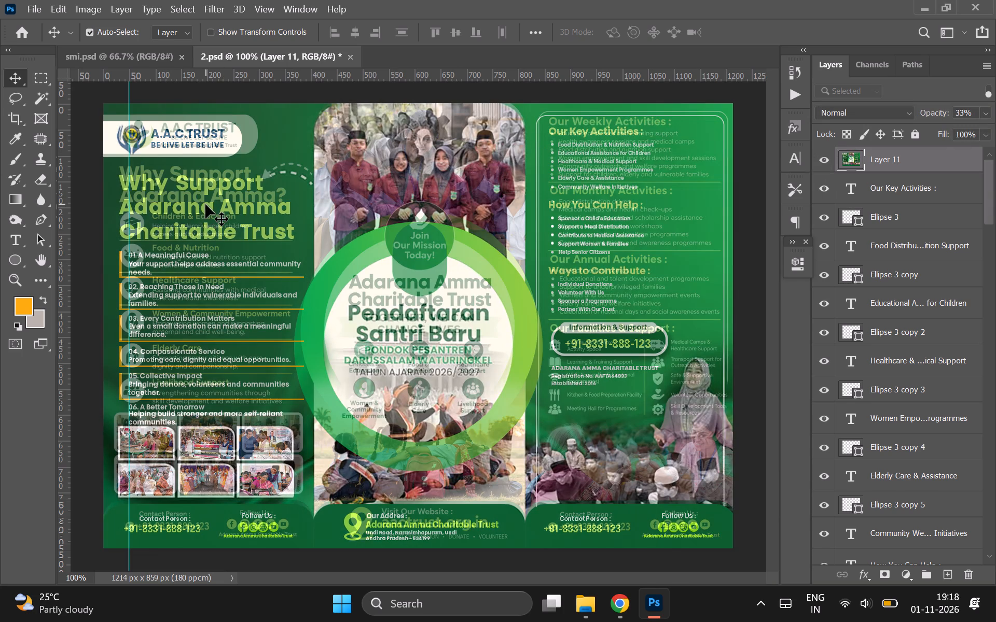
double_click(205, 204)
right_click(936, 151)
left_click(955, 157)
double_click(919, 133)
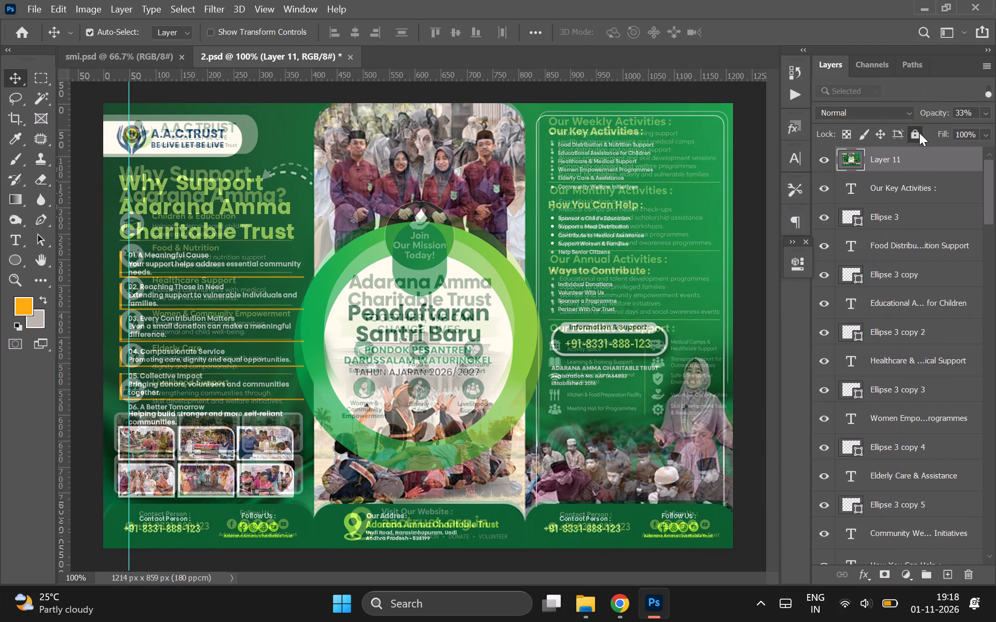
left_click(919, 133)
double_click(195, 182)
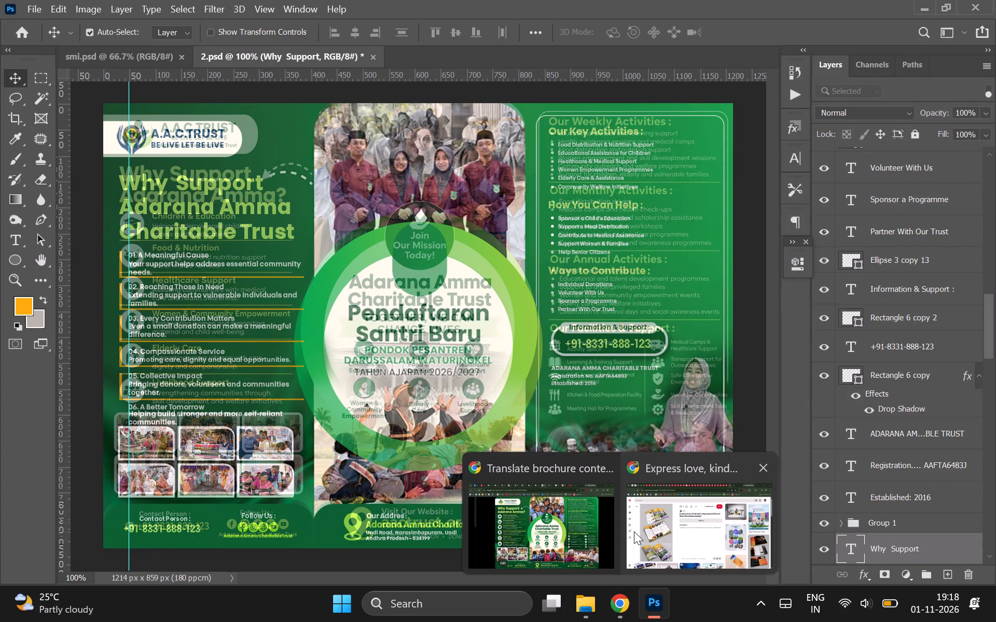
Switch to the YouTube movie recap in Chrome and pause the video.
left_click(583, 539)
left_click(684, 0)
left_click(468, 236)
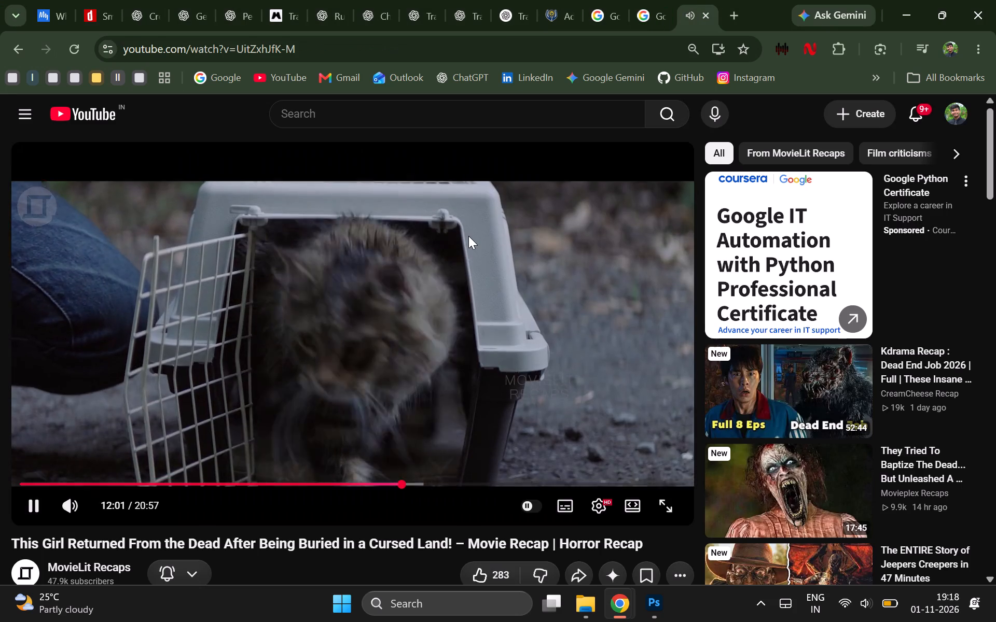
left_click(571, 239)
left_click(554, 294)
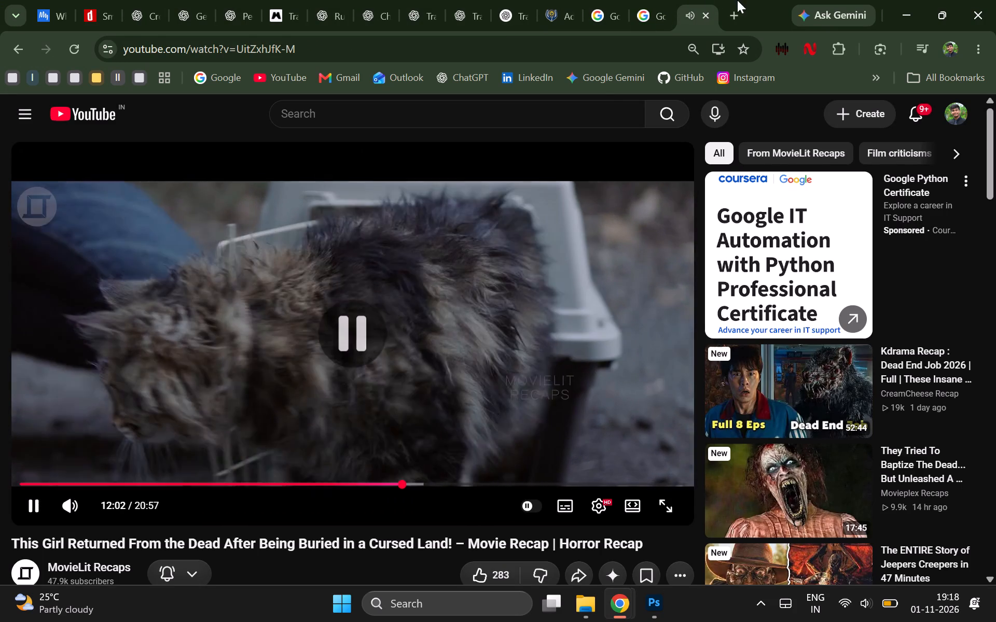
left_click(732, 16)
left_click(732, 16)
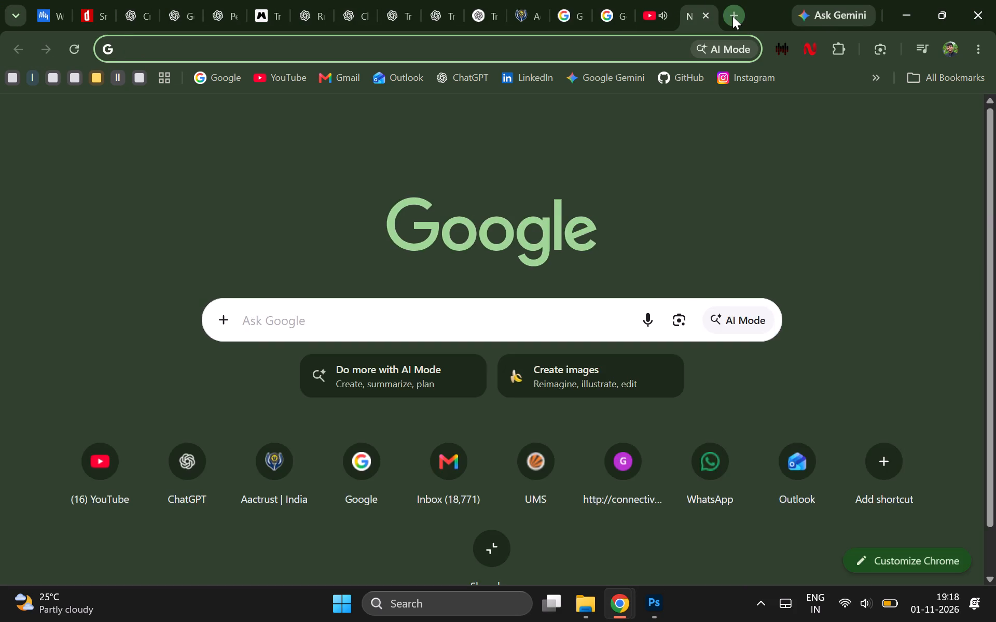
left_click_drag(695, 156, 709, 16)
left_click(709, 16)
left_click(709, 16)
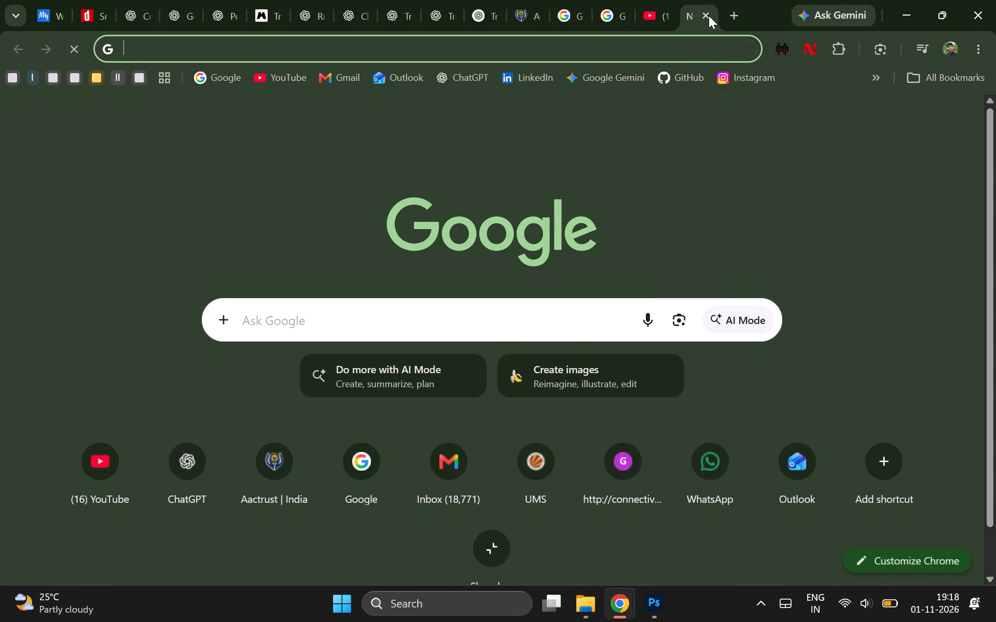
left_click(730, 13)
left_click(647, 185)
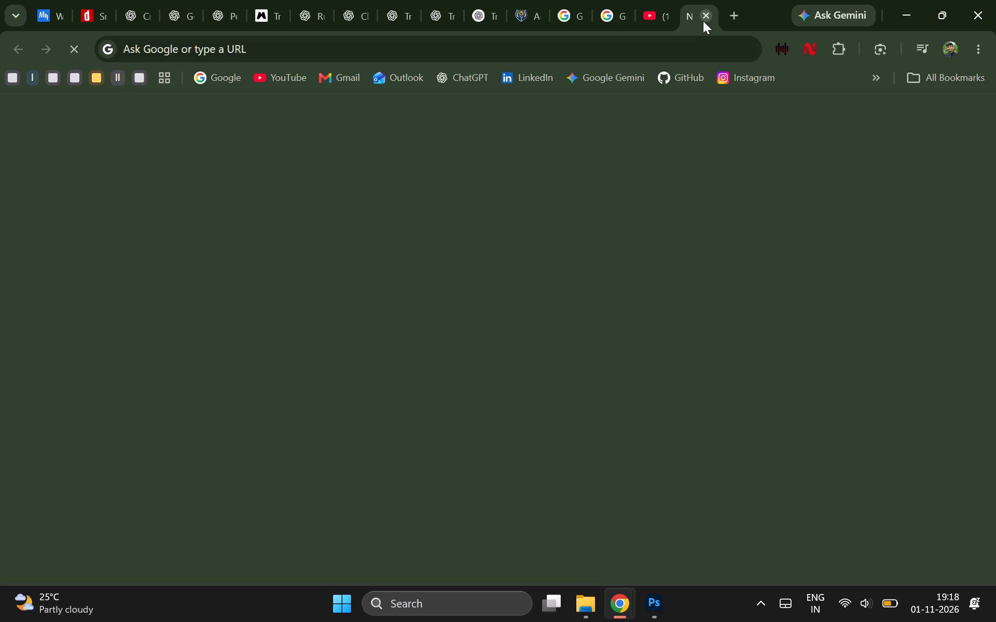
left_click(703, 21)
Search Google in a new tab for 'all hospitals categired data set'.
left_click(729, 19)
key("w")
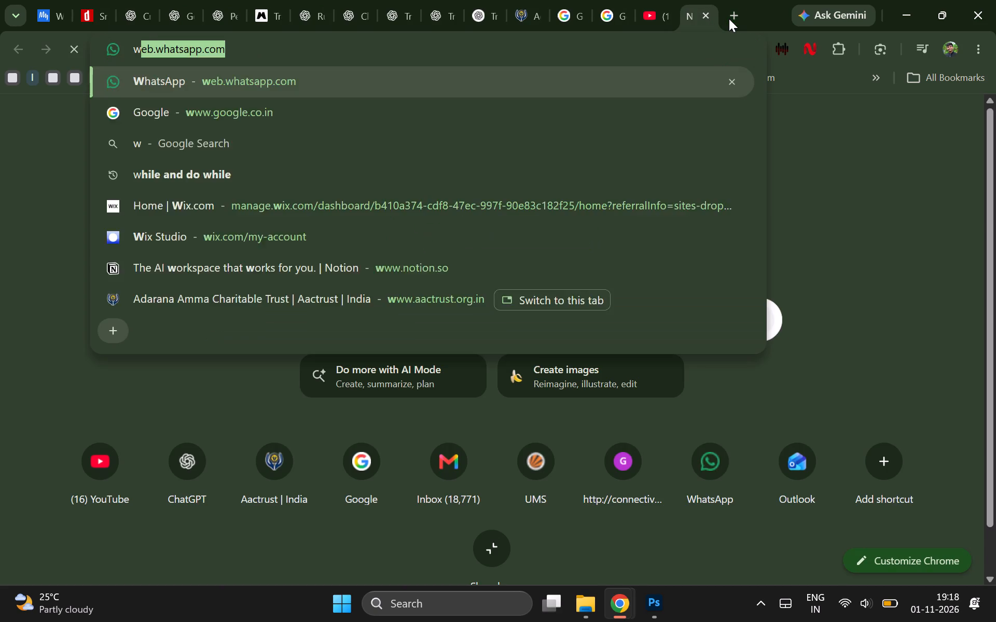
key("ctrl+a")
type("all hospitals categired data set")
key("Return")
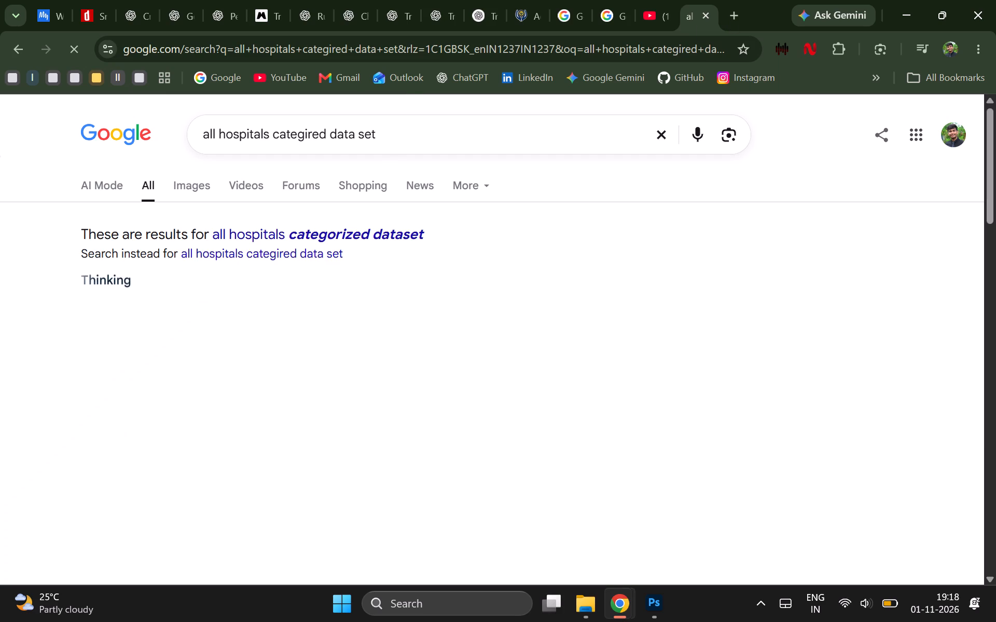
Accept the corrected spelling 'categorized dataset' and narrow the hospital search by adding 'in india'.
left_click(406, 125)
key("space")
type("in india")
key("Return")
left_click(372, 237)
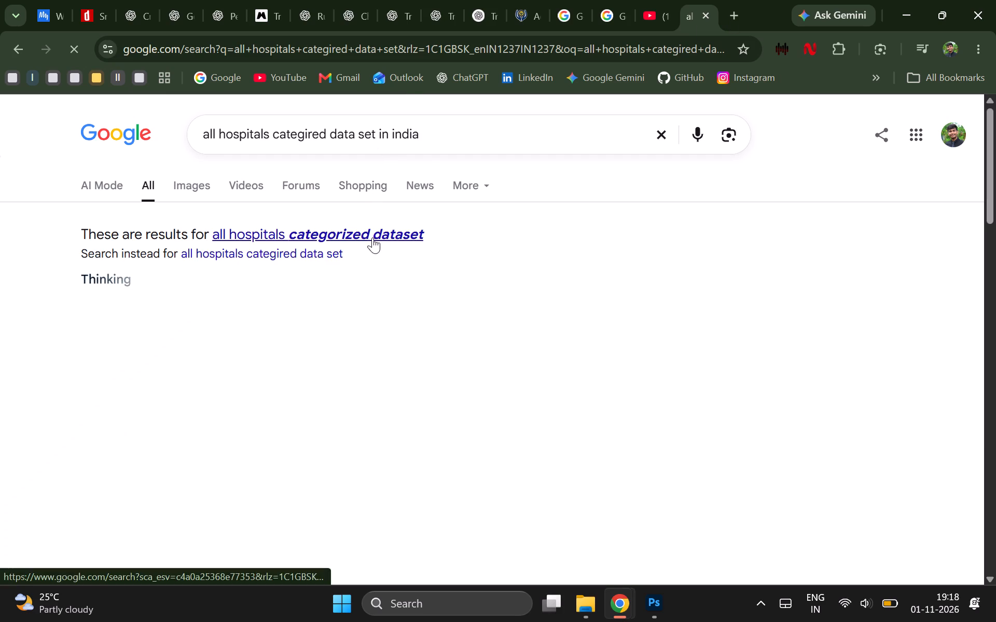
left_click(418, 122)
key("space")
type("in india")
key("Return")
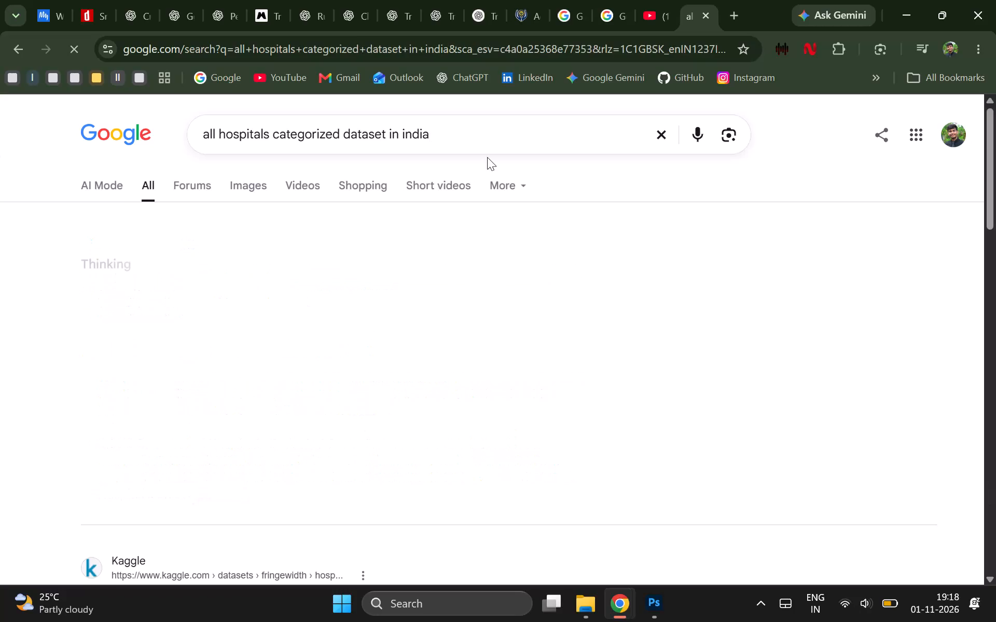
Expand the AI Overview and open the IndiaAI and Humanitarian Data Exchange dataset links in separate new tabs.
scroll(320, 194, "down", 2)
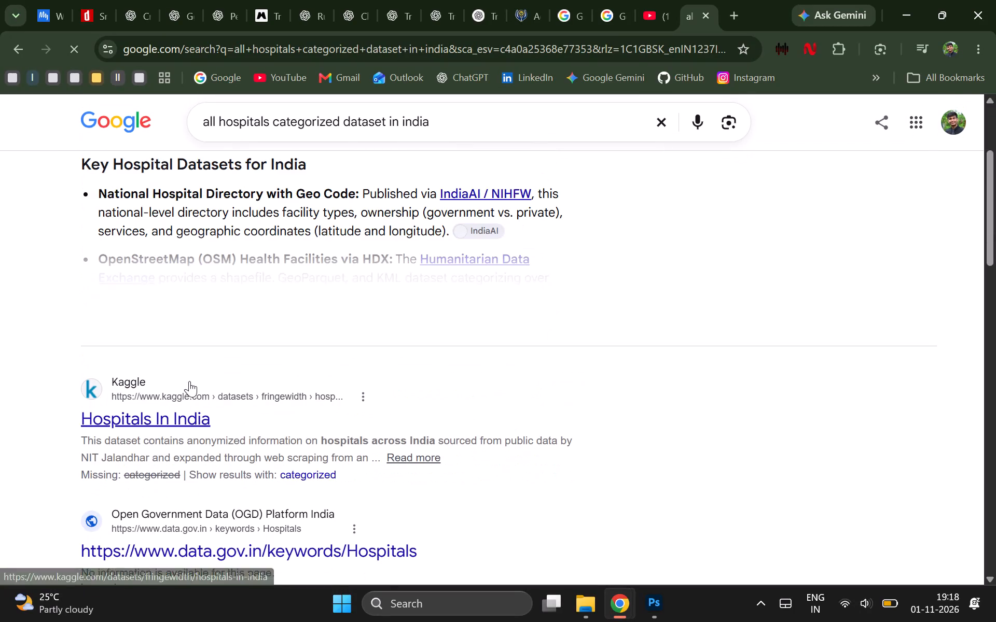
scroll(189, 381, "up", 2)
left_click(198, 483)
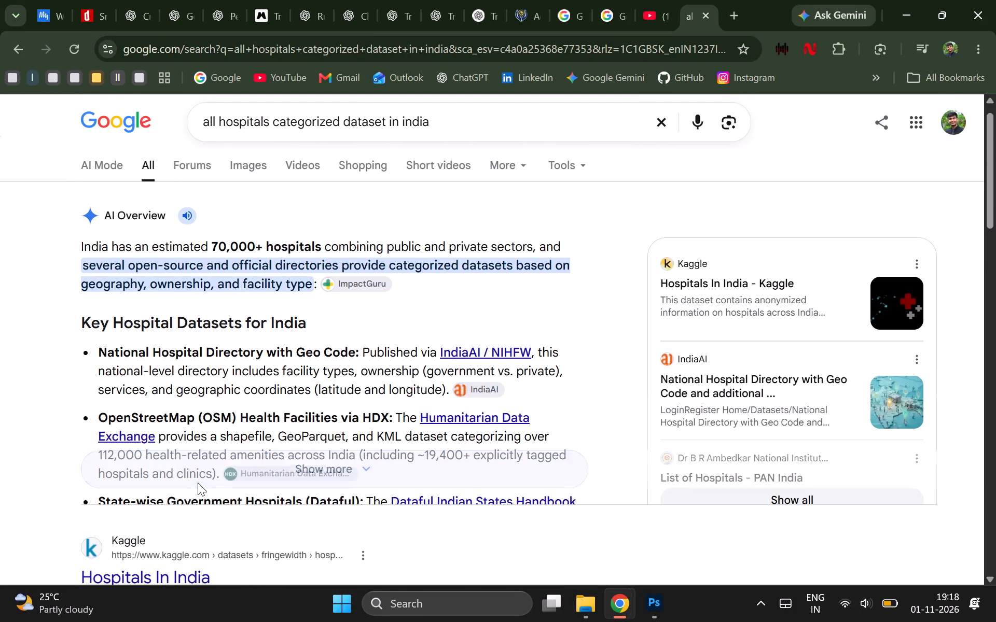
scroll(198, 483, "down", 1)
scroll(396, 321, "down", 1)
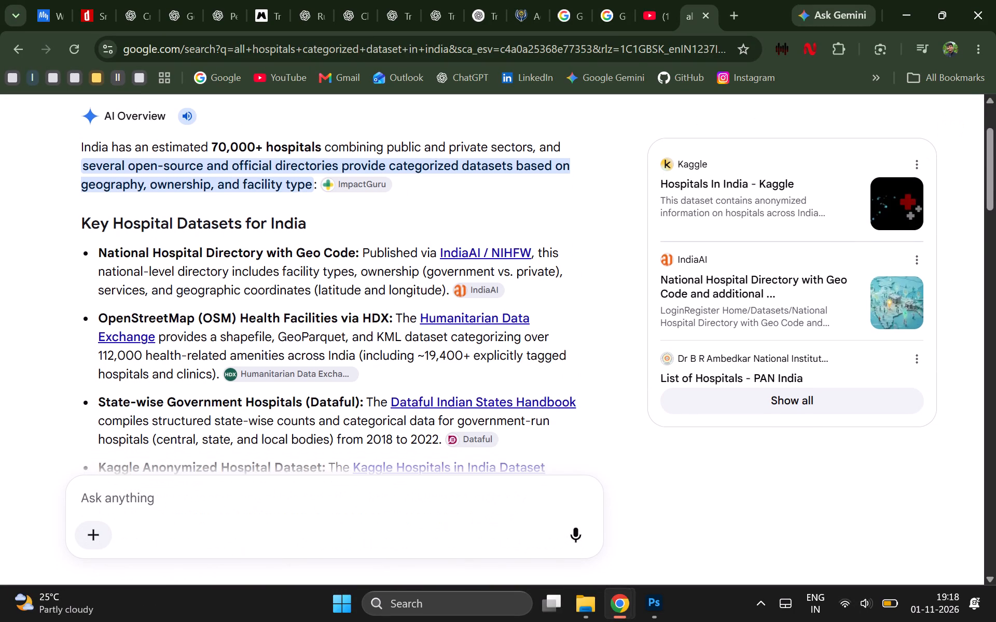
right_click(449, 267)
left_click(472, 287)
scroll(472, 287, "down", 1)
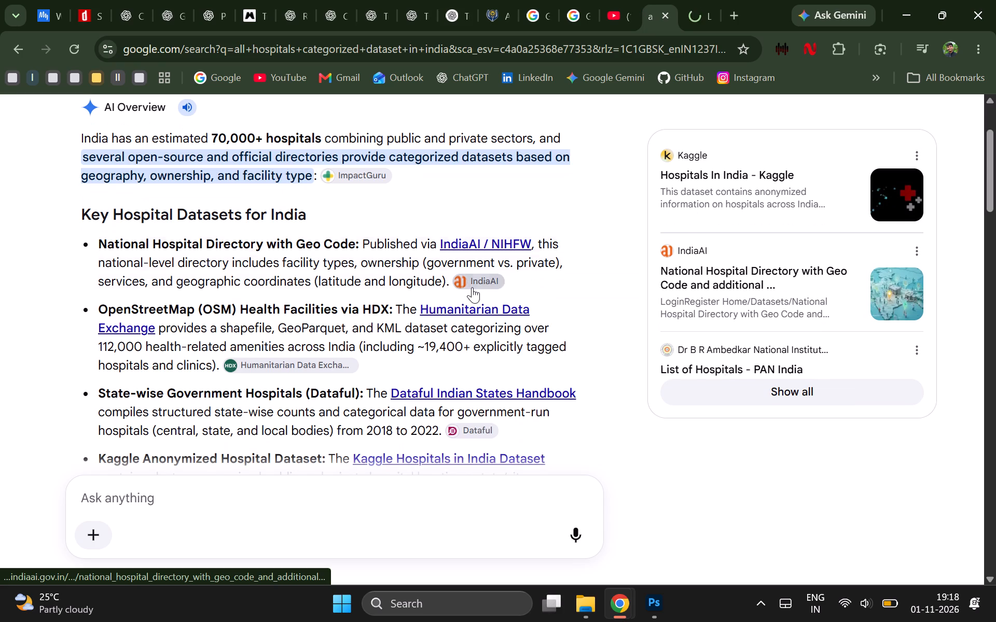
scroll(396, 279, "down", 1)
right_click(467, 273)
left_click(487, 288)
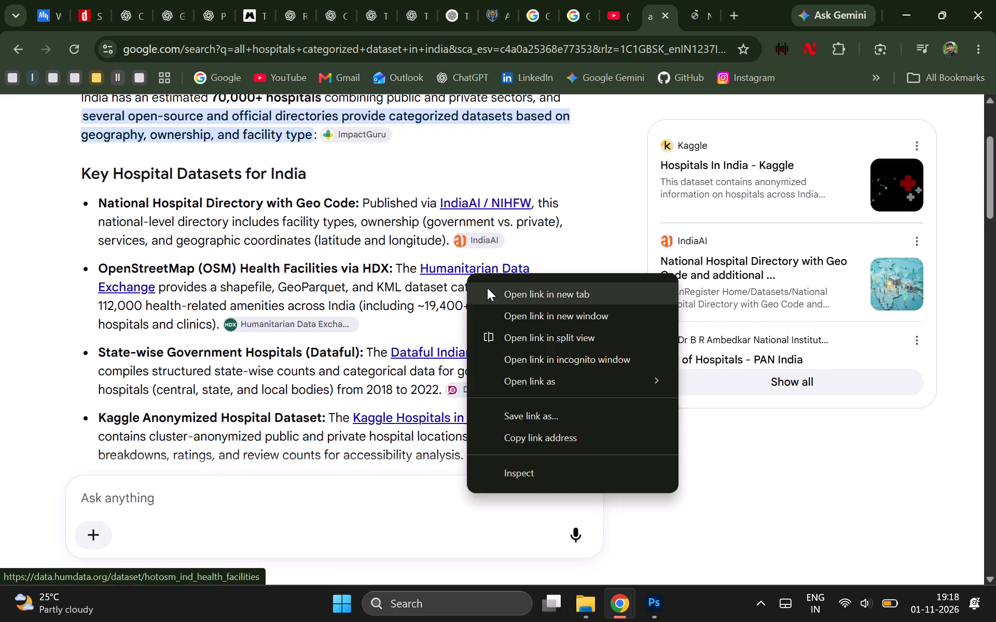
scroll(487, 288, "down", 1)
scroll(594, 124, "up", 1)
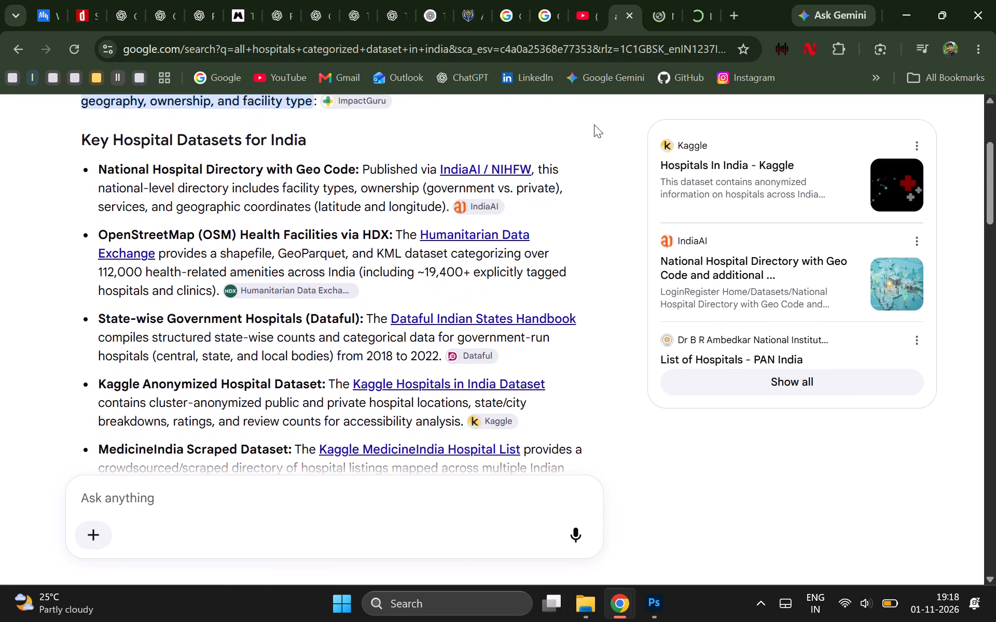
Switch to the National Hospital Directory page on IndiaAI, download the dataset's metadata and look over the page.
left_click(672, 0)
scroll(492, 271, "down", 2)
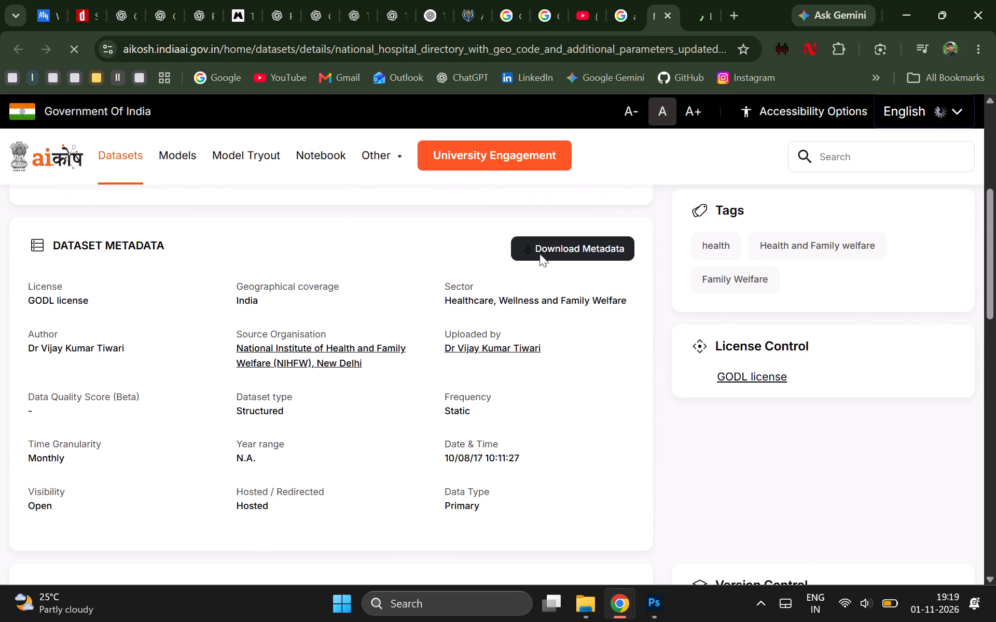
left_click(539, 253)
scroll(539, 253, "up", 4)
scroll(539, 253, "down", 1)
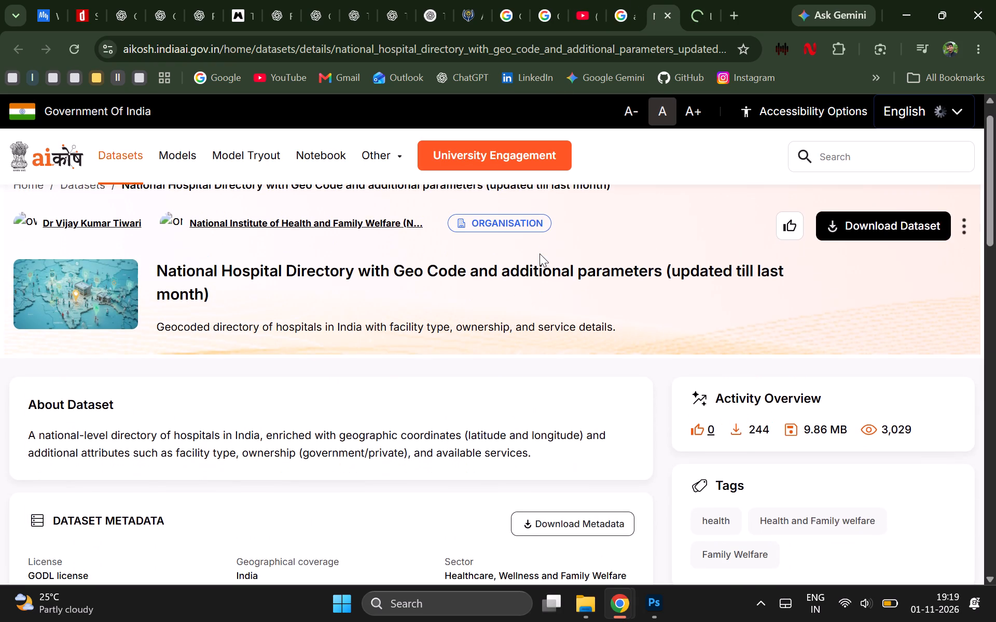
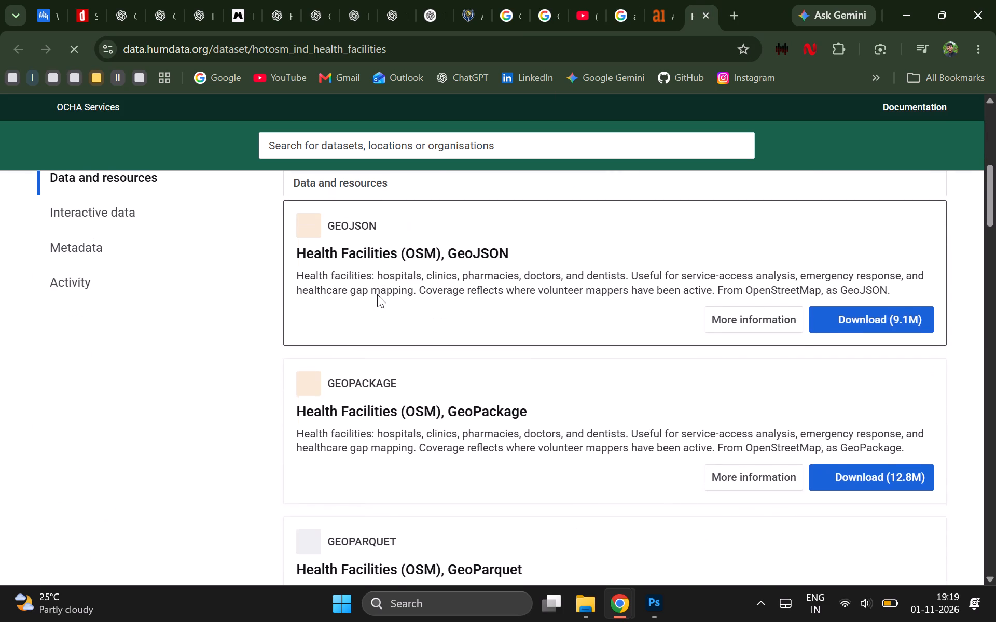
Look over the downloadable resources and overview of the Health Facilities of India dataset on Humanitarian Data Exchange.
scroll(377, 294, "down", 1)
scroll(377, 294, "up", 1)
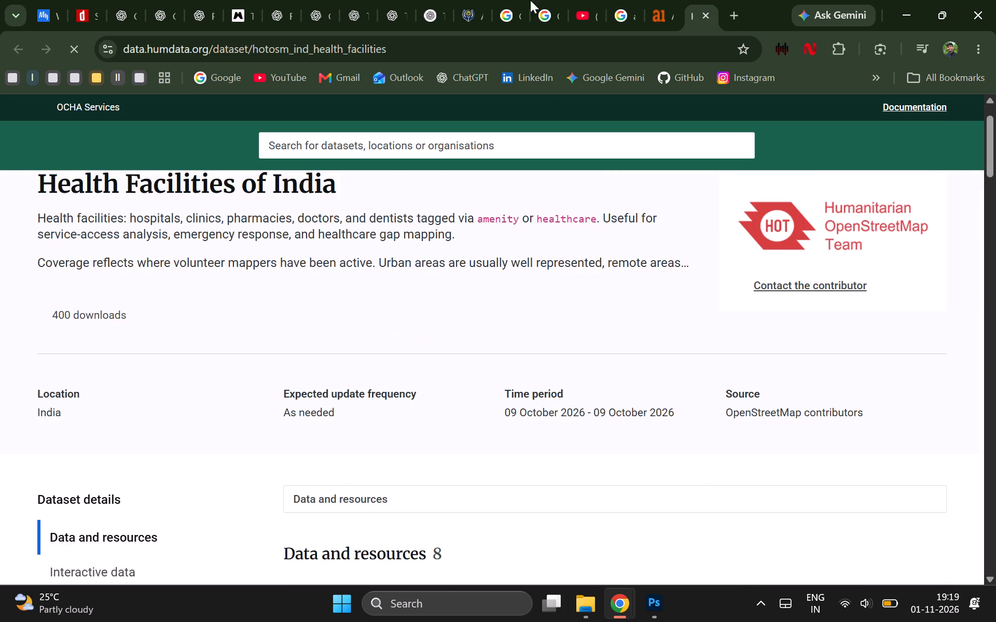
Return to the Google results for the categorized India hospital dataset and examine the AI Overview's dataset list and the web results beneath it.
left_click(660, 0)
left_click(608, 0)
scroll(329, 324, "down", 1)
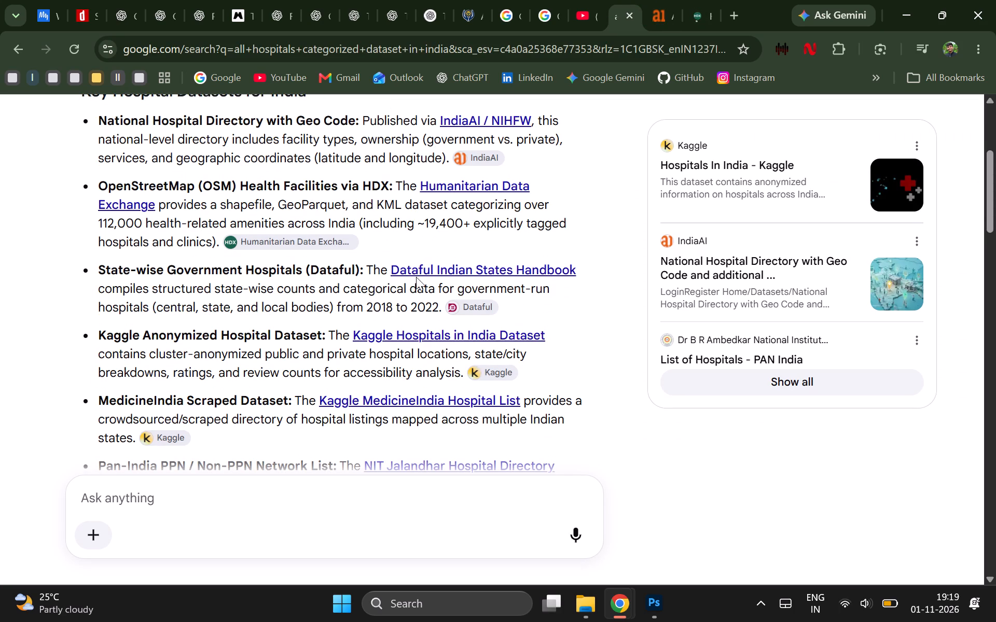
scroll(214, 352, "down", 1)
scroll(260, 324, "down", 1)
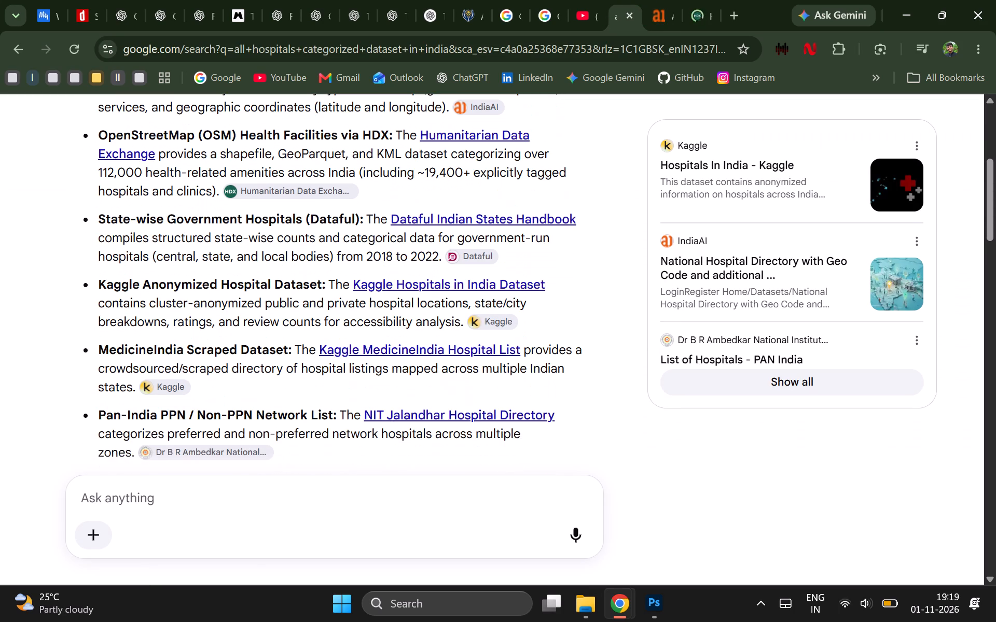
scroll(320, 288, "down", 1)
scroll(278, 266, "down", 5)
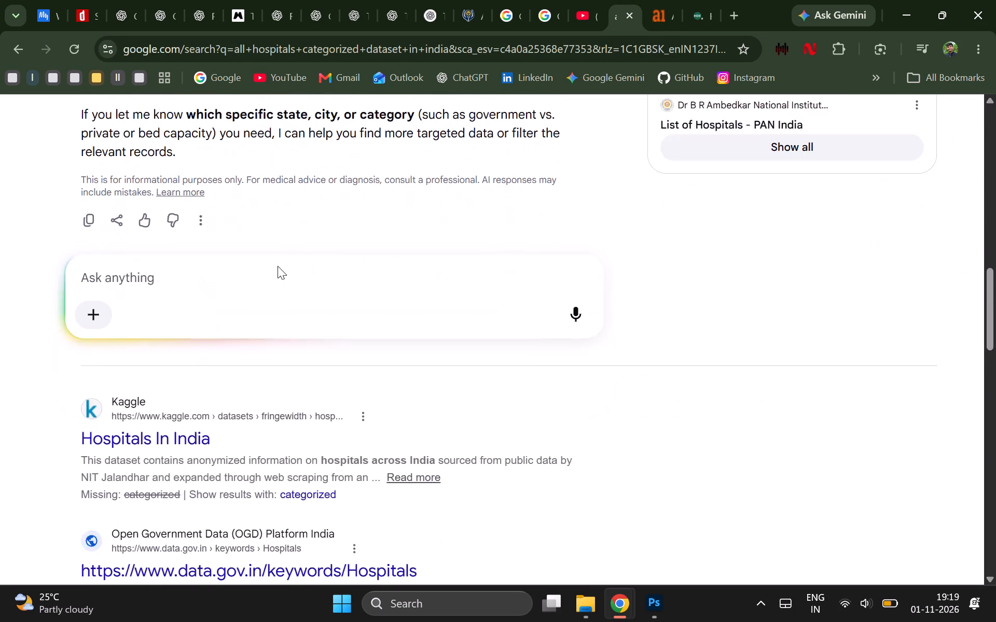
Open Kaggle's Hospitals In India dataset from the search results in a new tab, switch to it and accept the cookie notice.
scroll(278, 266, "down", 1)
right_click(175, 398)
left_click(256, 200)
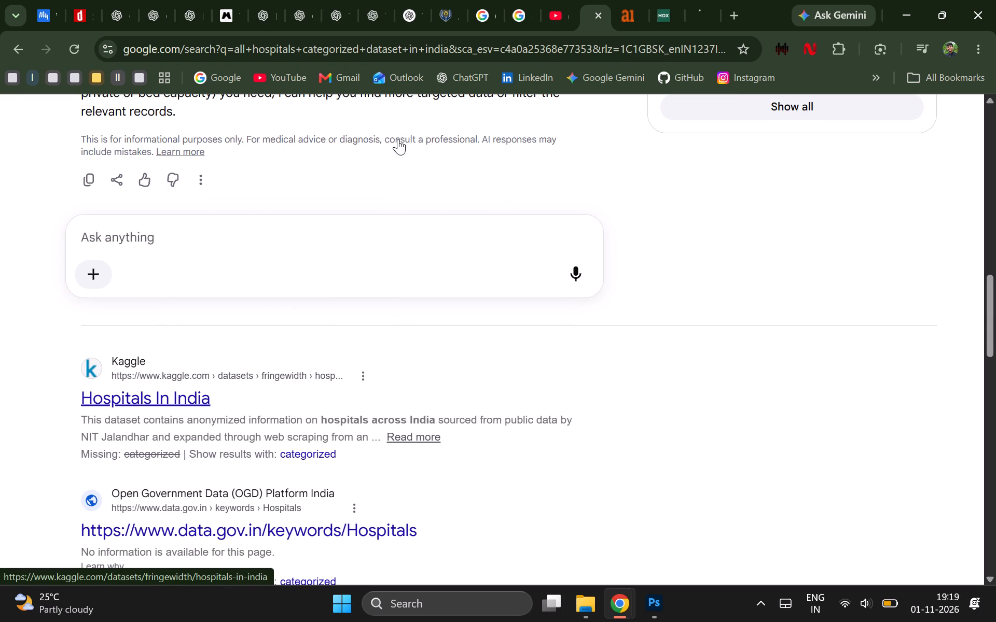
left_click(702, 0)
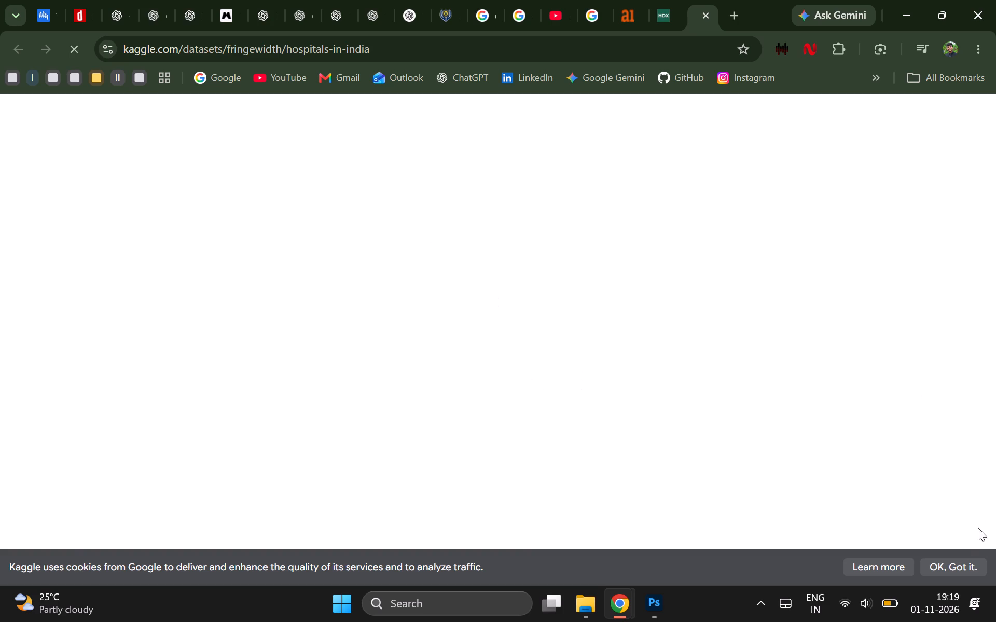
left_click(938, 563)
Switch back to the AIKosh IndiaAI datasets platform page.
left_click(645, 0)
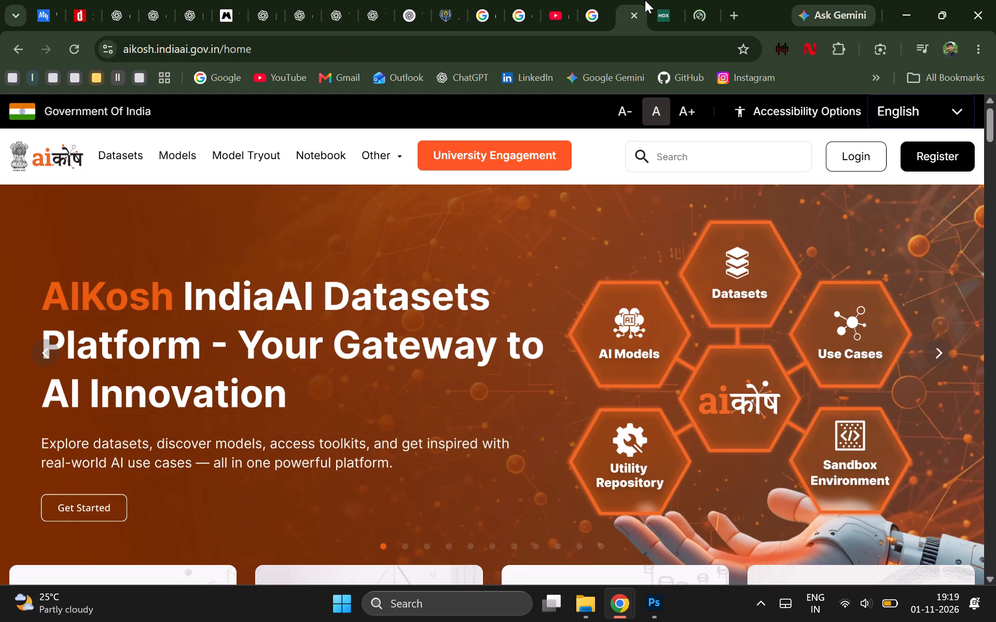
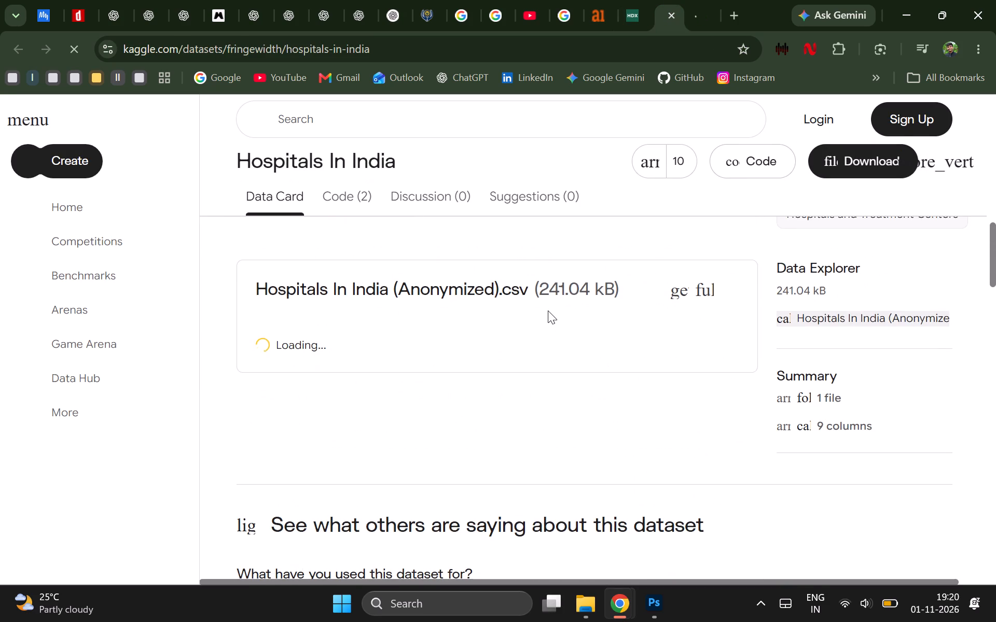
Look over the file listing and description of the Hospitals In India dataset on Kaggle.
scroll(548, 310, "up", 1)
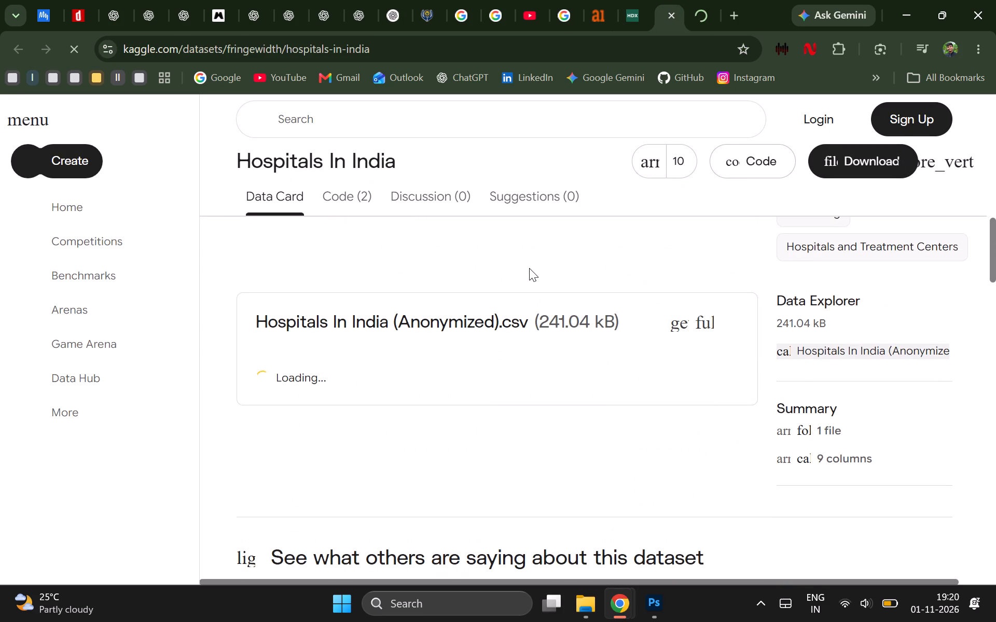
scroll(529, 268, "up", 11)
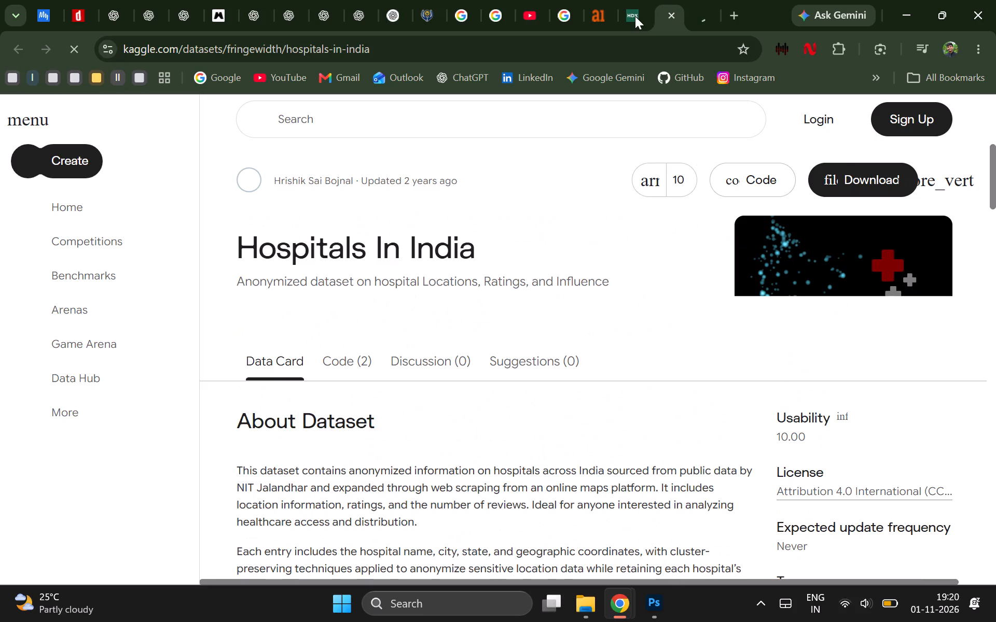
Revisit the Health Facilities of India page on Humanitarian Data Exchange and return to the AIKosh email verification page.
left_click(635, 16)
left_click(526, 283)
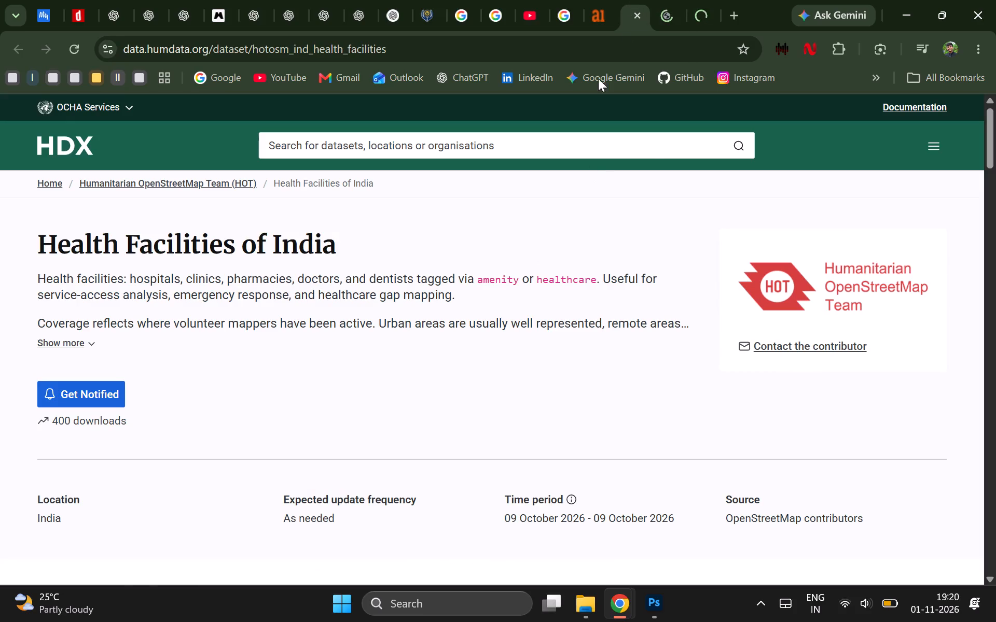
left_click(602, 32)
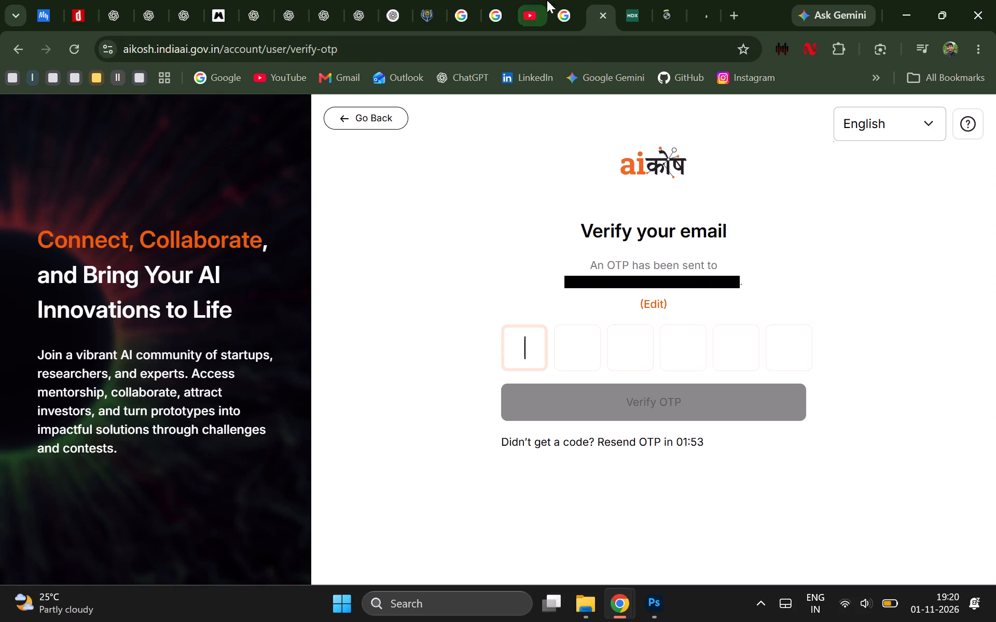
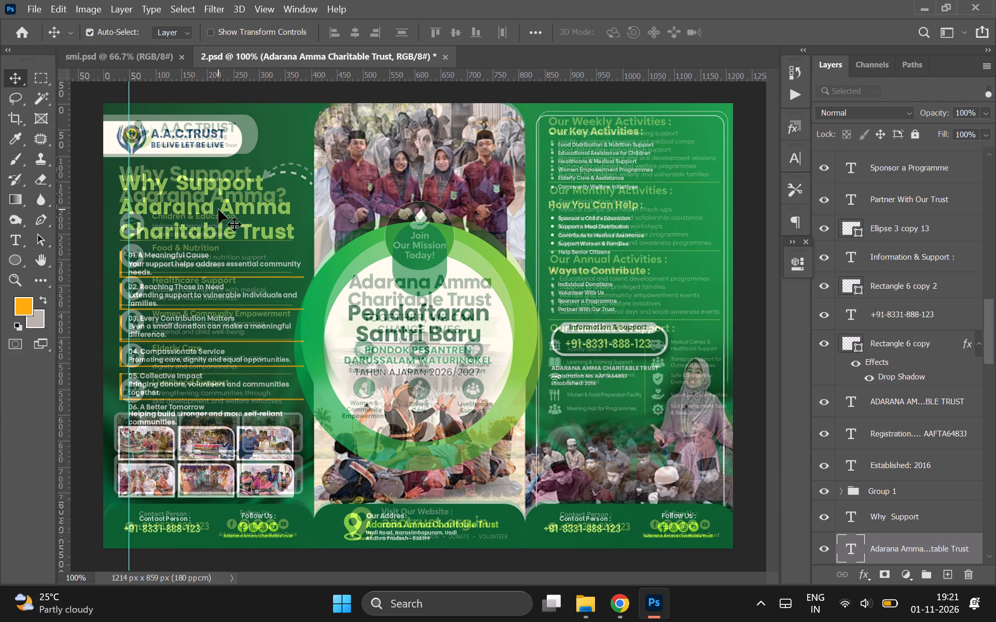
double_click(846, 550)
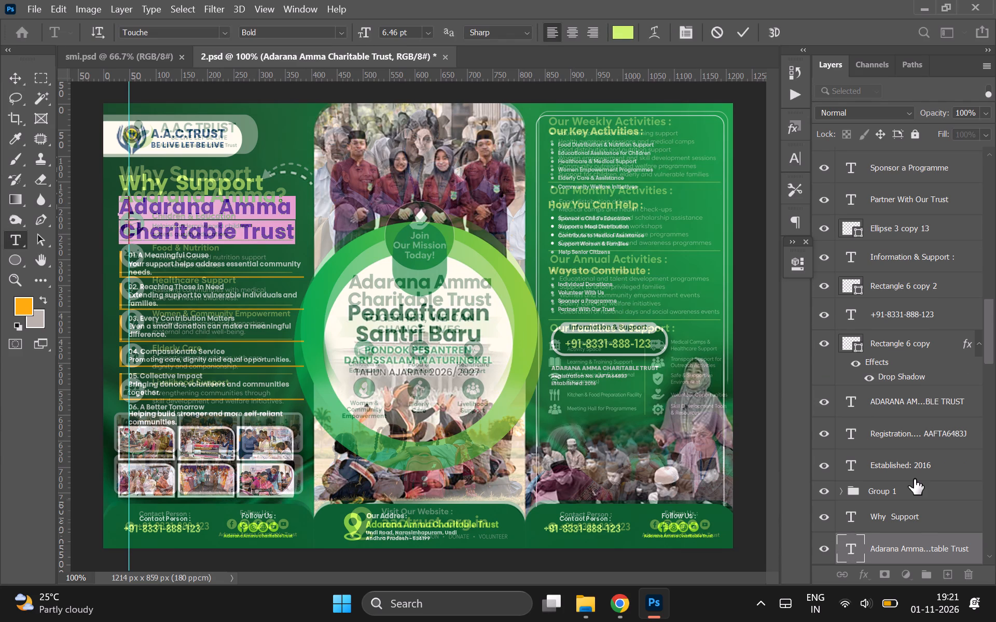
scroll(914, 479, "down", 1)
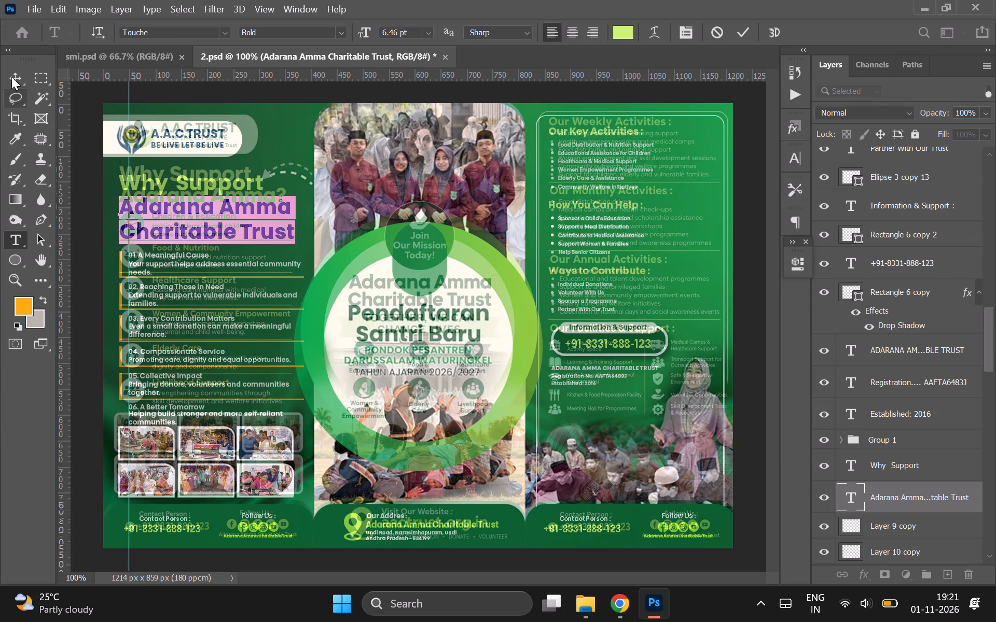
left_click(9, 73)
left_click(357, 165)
Hide the Layer 11 mockup overlay so only the working brochure design shows.
scroll(867, 228, "up", 9)
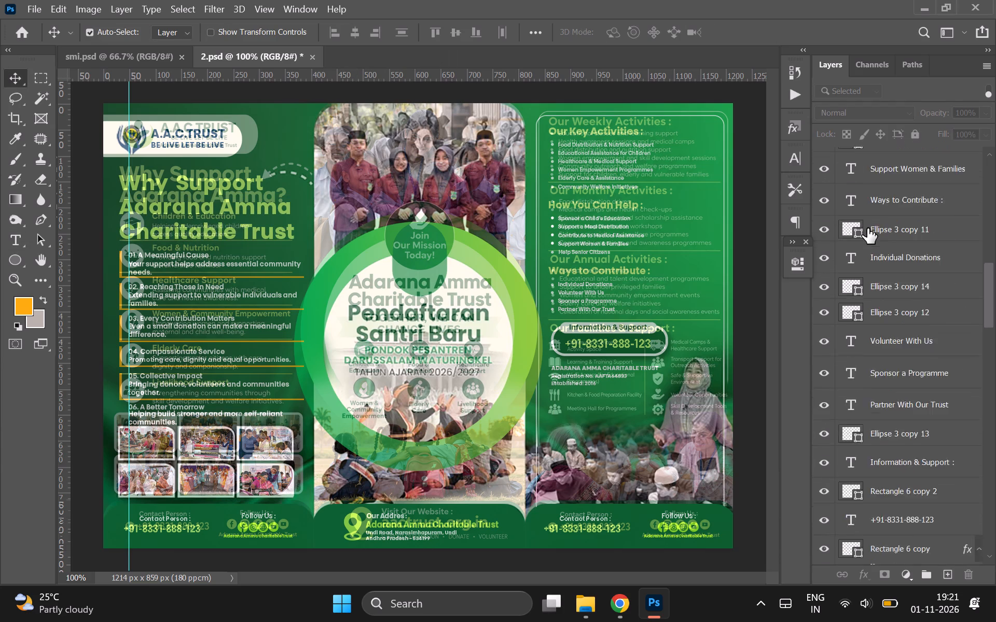
scroll(867, 228, "up", 20)
scroll(867, 228, "up", 6)
left_click(822, 158)
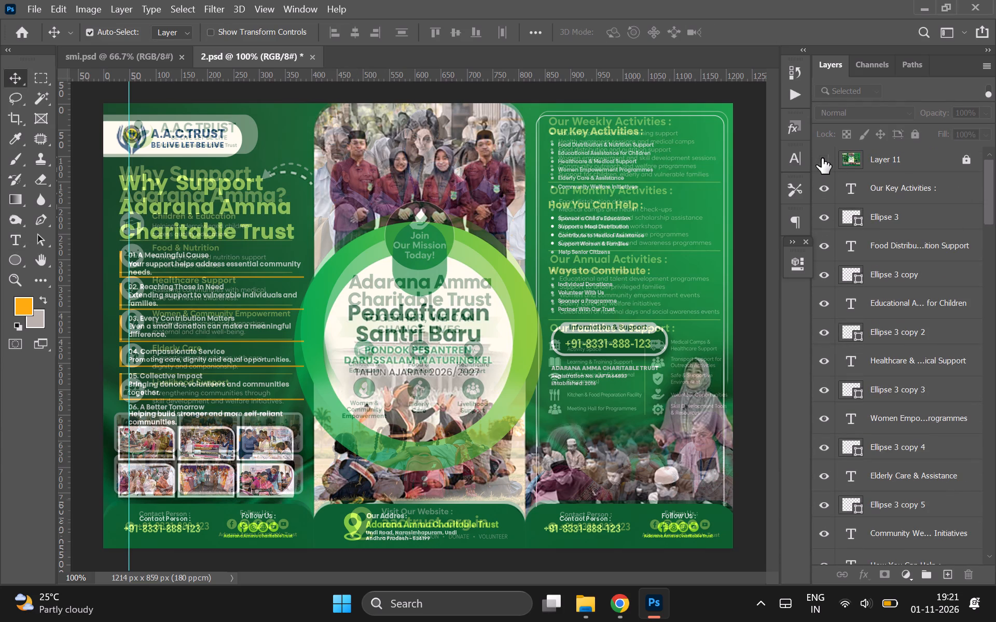
Scale the "Why Support" and "Adarana Amma Charitable Trust" title layers together to about 92%.
left_click(184, 180)
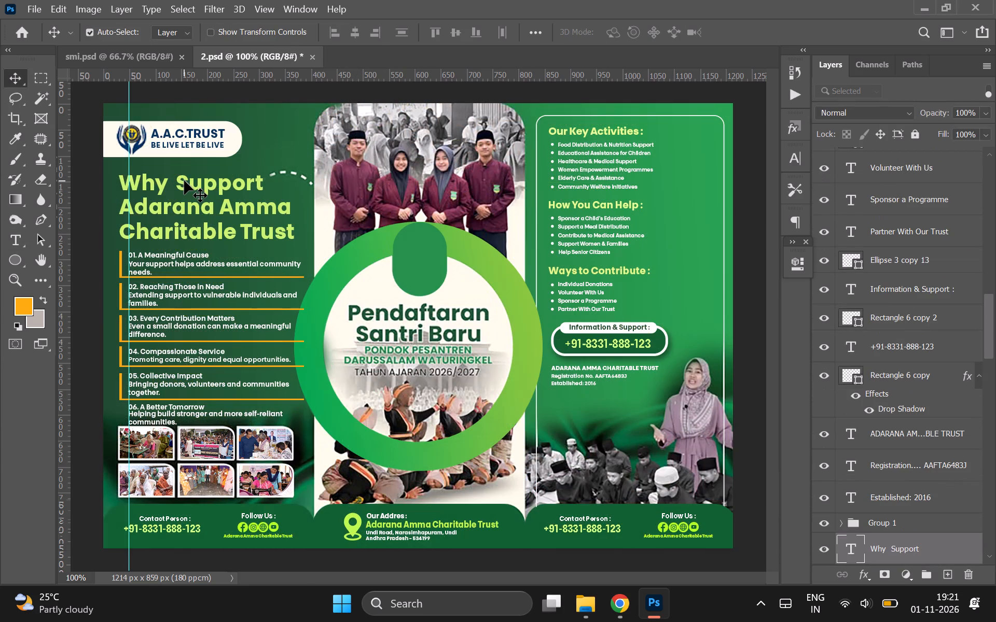
scroll(863, 392, "down", 1)
left_click(886, 420)
key("ctrl+t")
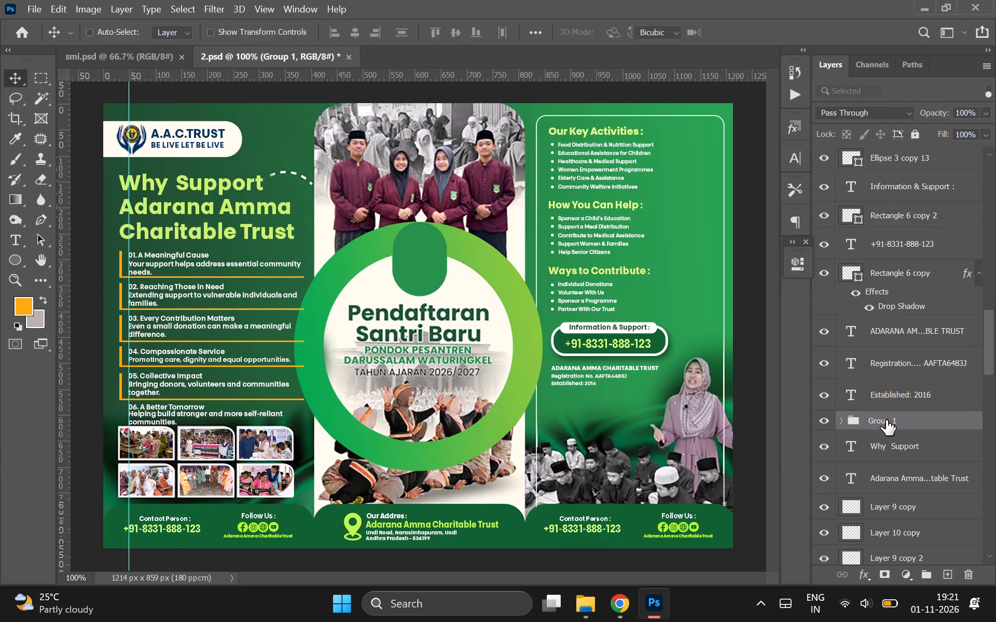
key("Return")
left_click(901, 450)
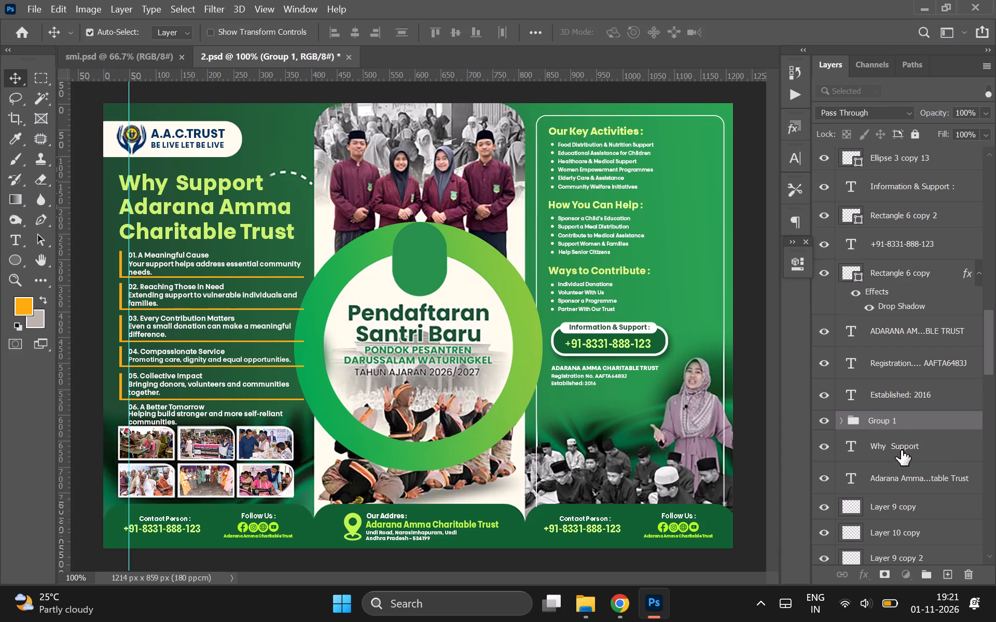
left_click(903, 476, "ctrl")
key("ctrl+t")
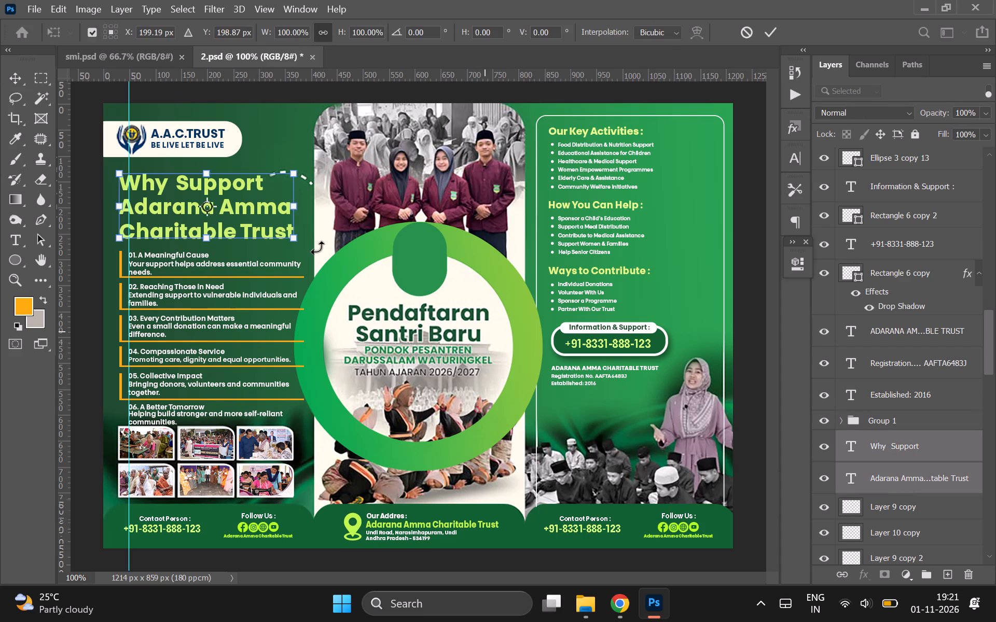
left_click_drag(299, 238, 285, 232)
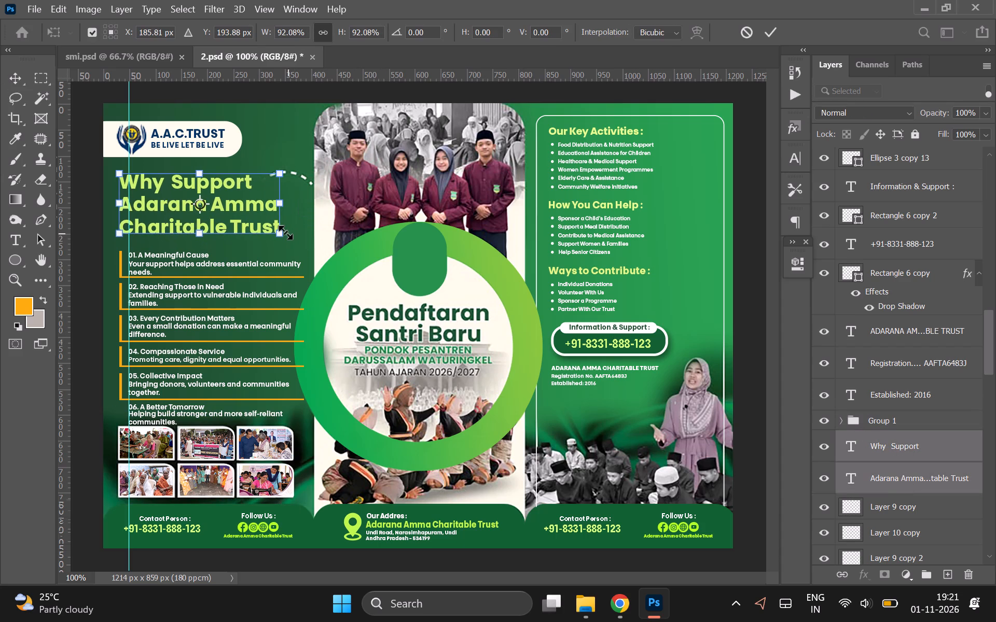
Move the scaled two-layer title up about 12 px and apply the transform.
key("Up")
key("Up")
key("Up")
key("Up")
key("Up")
key("Up")
key("Up")
key("Up")
key("Up")
key("Up")
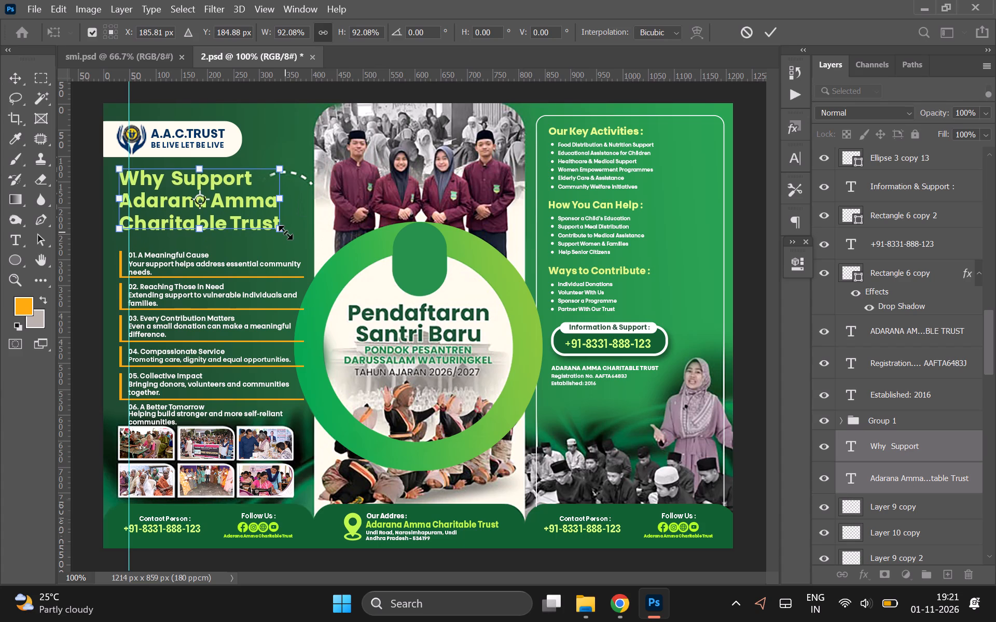
key("Up")
key("Up")
key("Return")
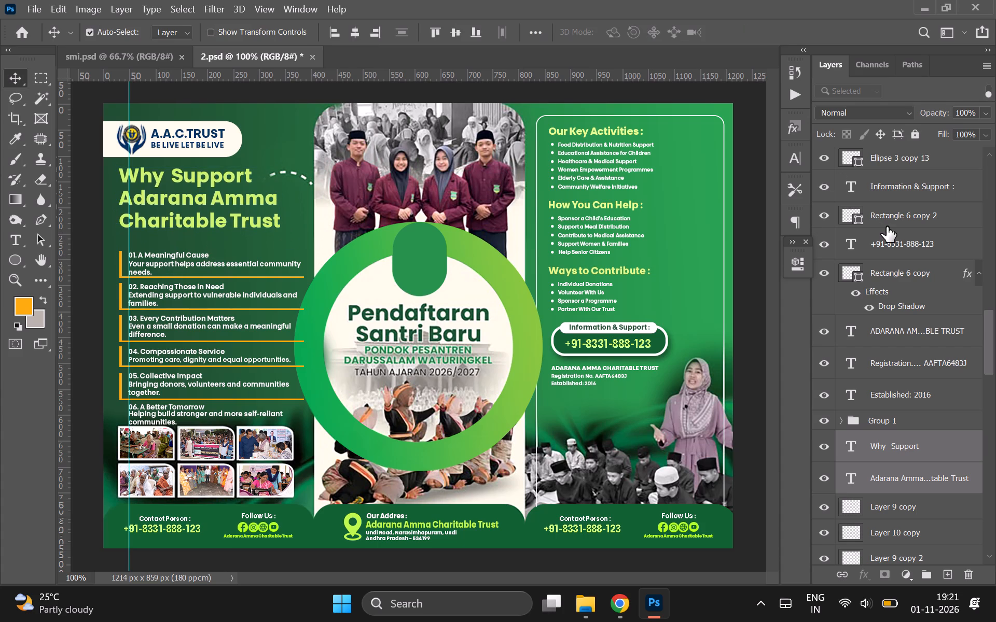
Show the Layer 11 mockup overlay to compare the title placement, and hide it again.
scroll(887, 227, "up", 20)
scroll(887, 227, "up", 20)
scroll(887, 227, "up", 20)
scroll(912, 194, "up", 4)
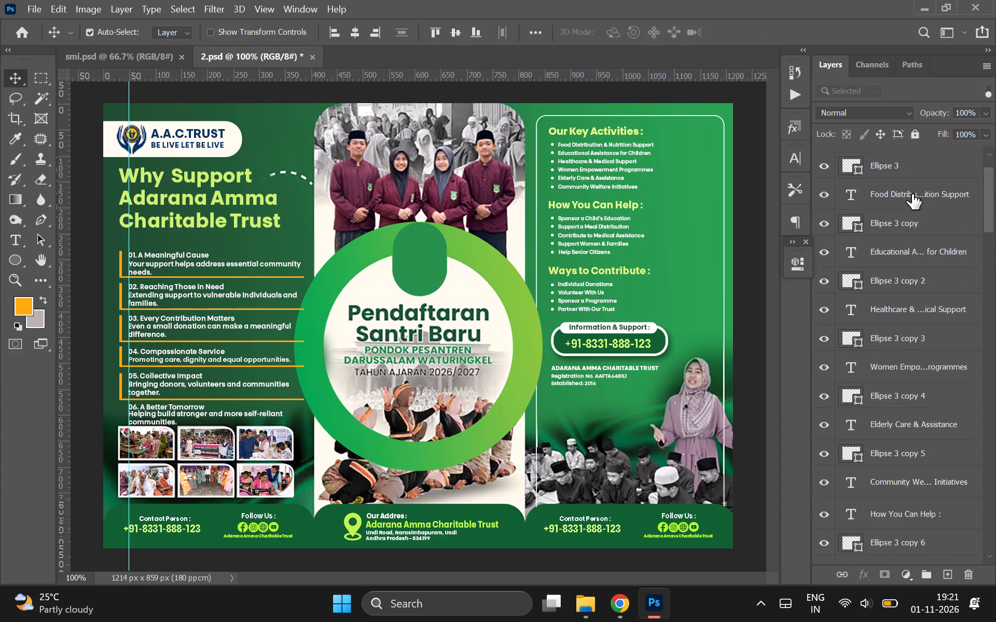
scroll(872, 185, "up", 15)
scroll(862, 168, "up", 14)
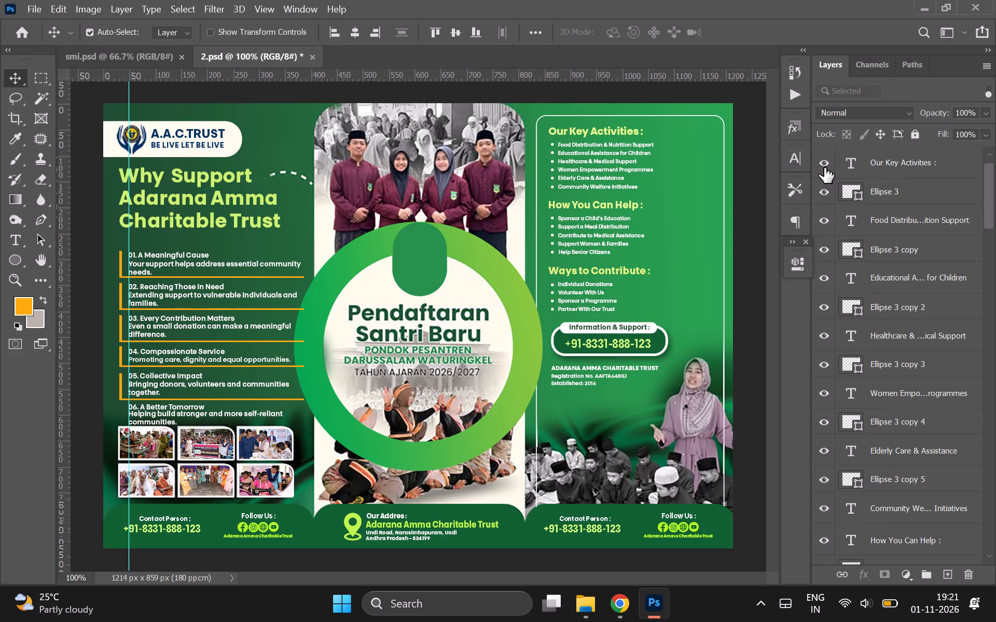
left_click(824, 167)
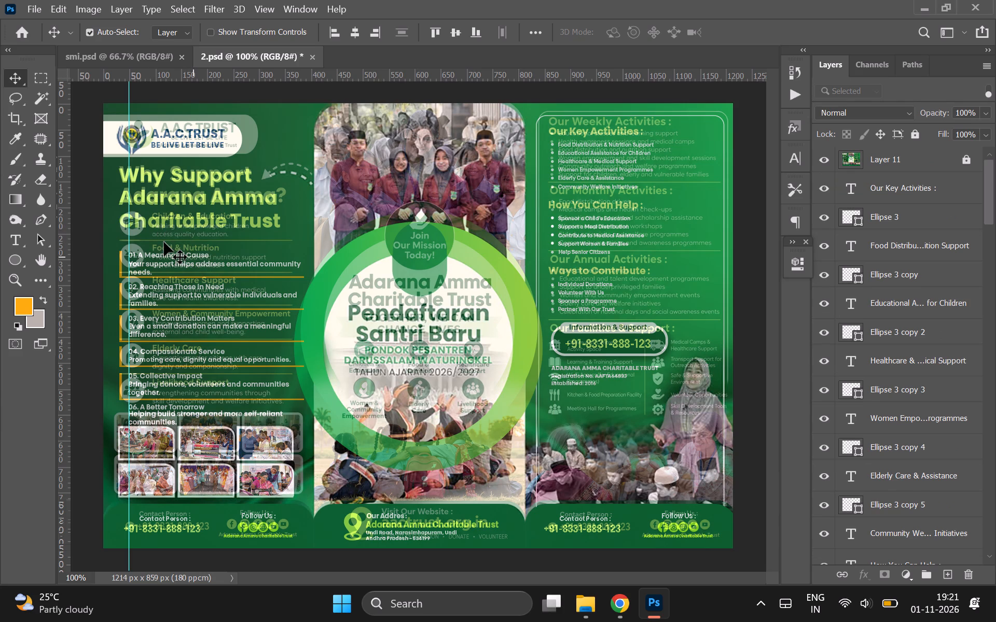
left_click(823, 161)
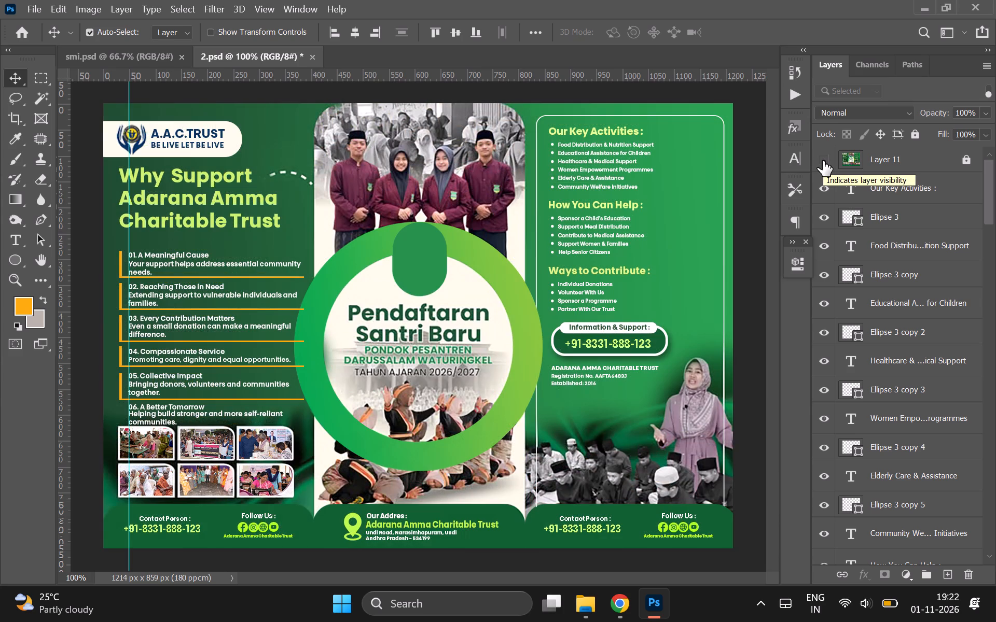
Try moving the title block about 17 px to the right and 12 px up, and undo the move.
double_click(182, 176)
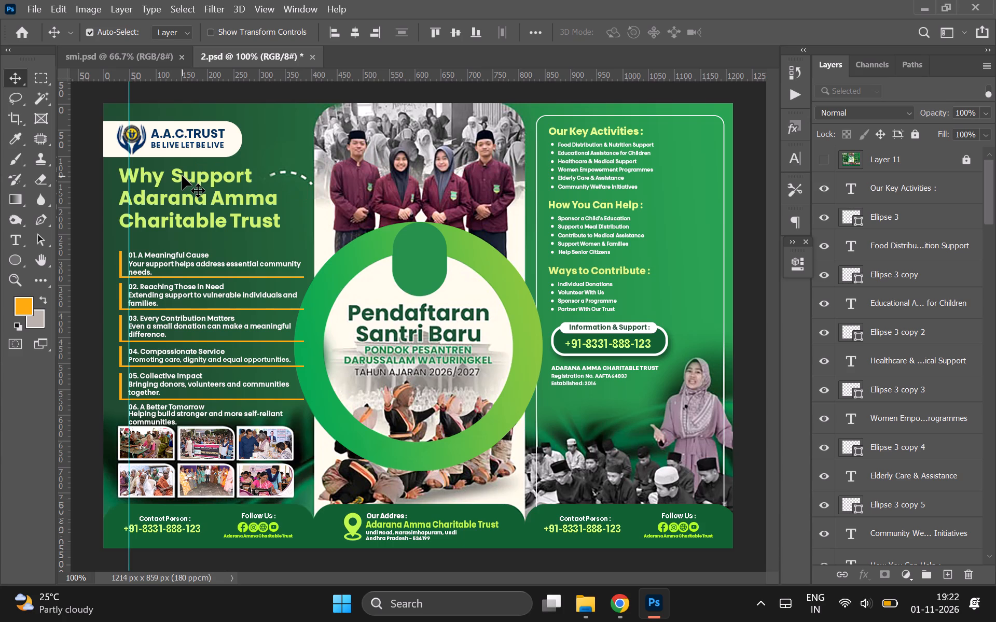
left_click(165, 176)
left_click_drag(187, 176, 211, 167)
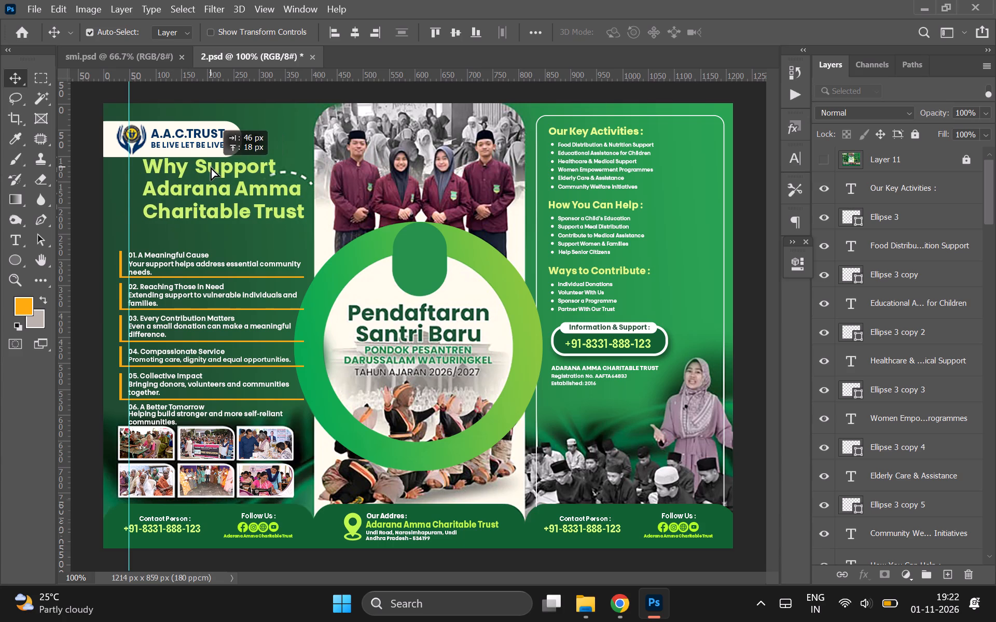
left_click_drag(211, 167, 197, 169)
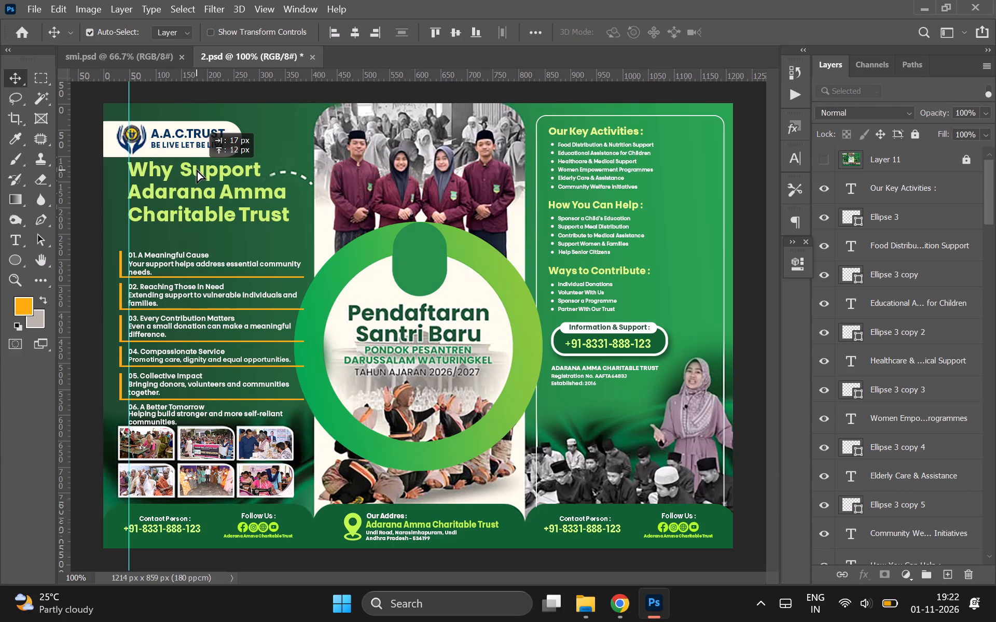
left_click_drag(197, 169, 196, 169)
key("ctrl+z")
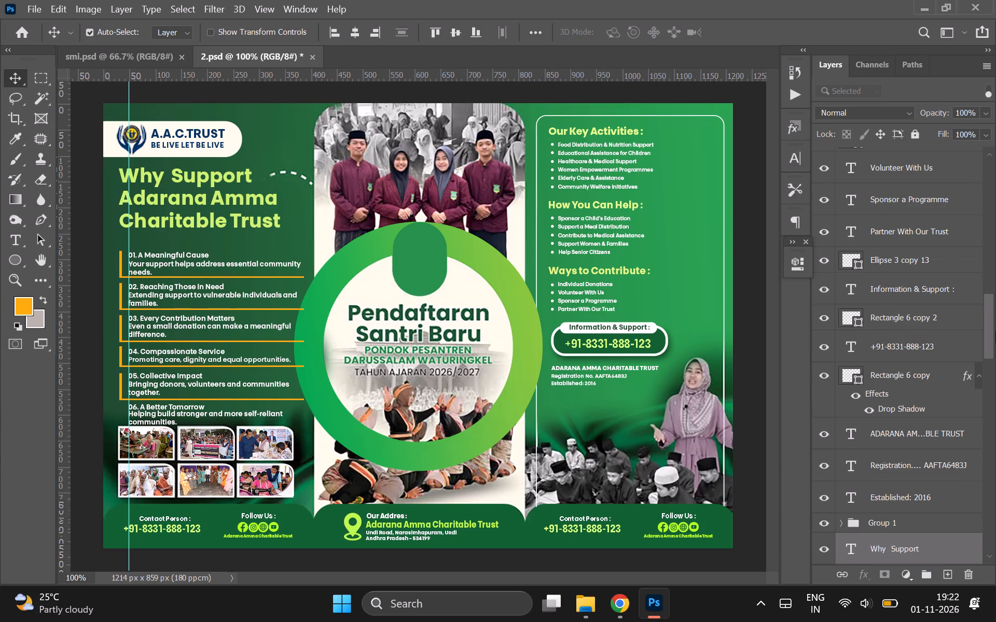
Show the Layer 11 mockup overlay over the brochure again.
left_click_drag(991, 334, 992, 269)
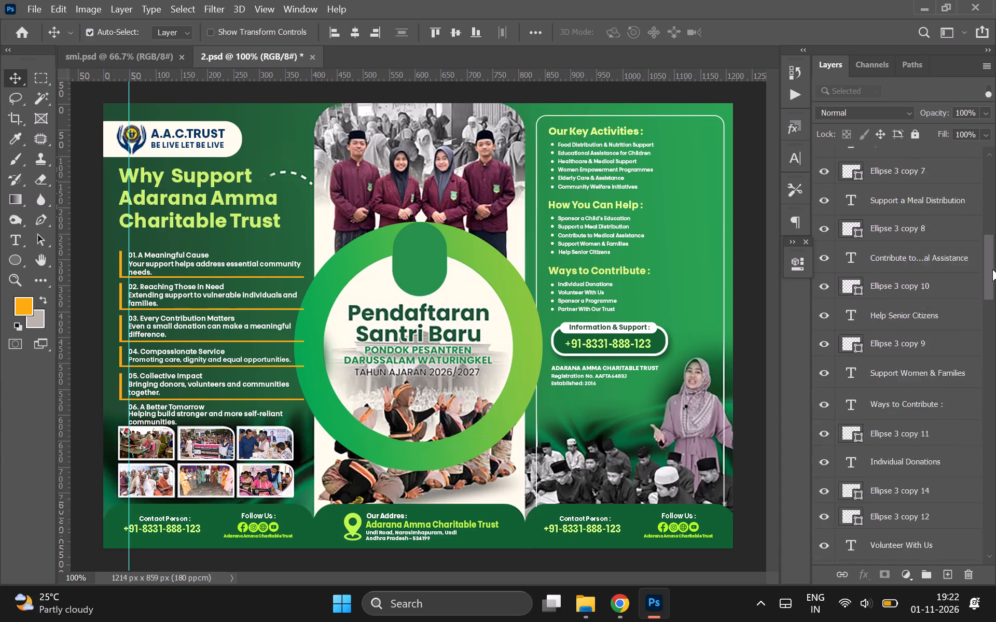
left_click_drag(992, 269, 968, 105)
left_click(824, 160)
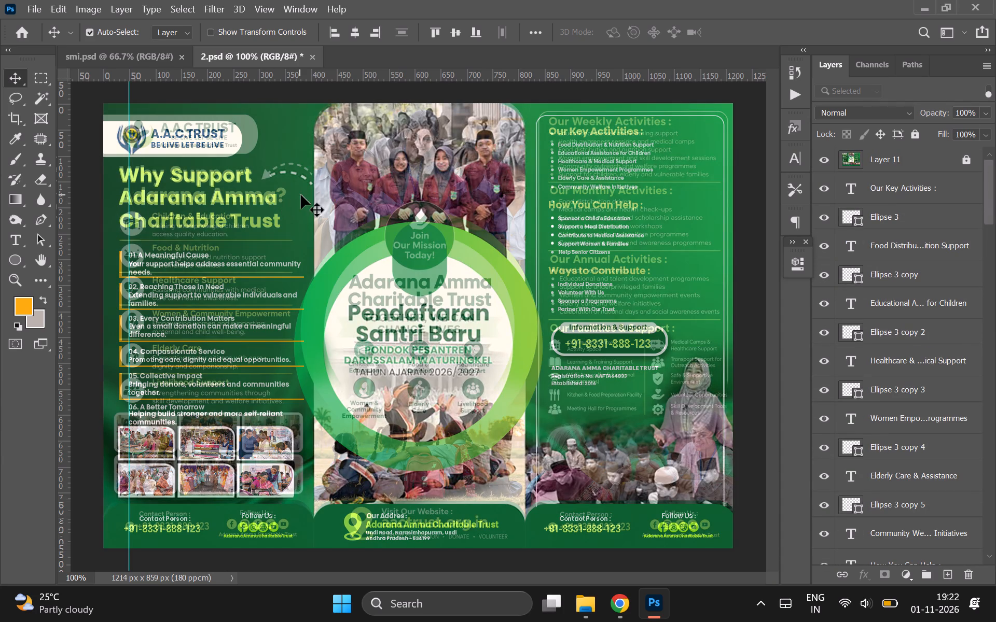
Open the original template image 2.jpg from New folder (2) in new dowloads and examine its layout up close.
left_click(586, 600)
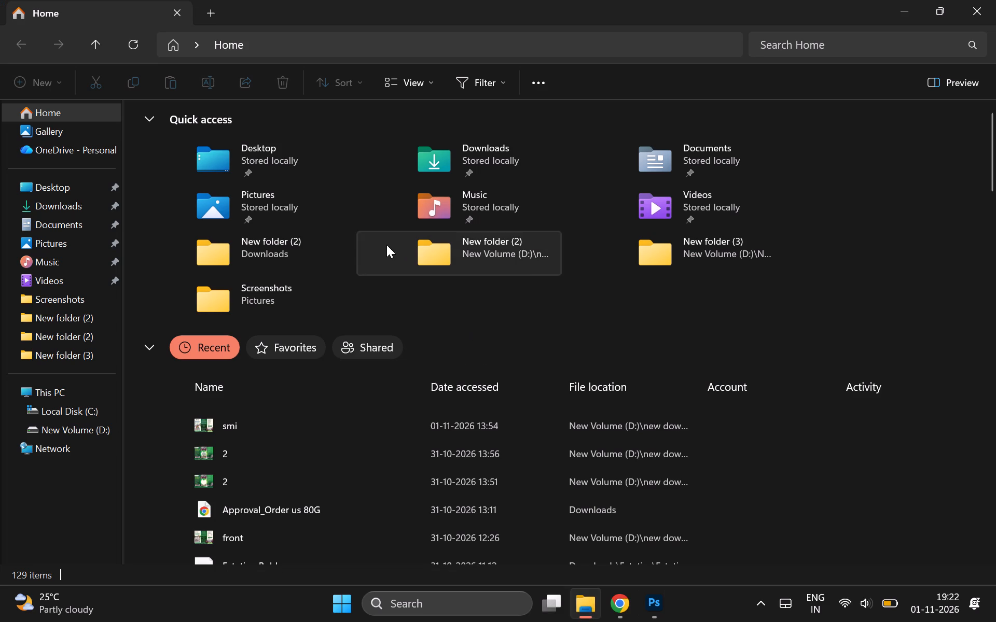
left_click(84, 346)
left_click(84, 344)
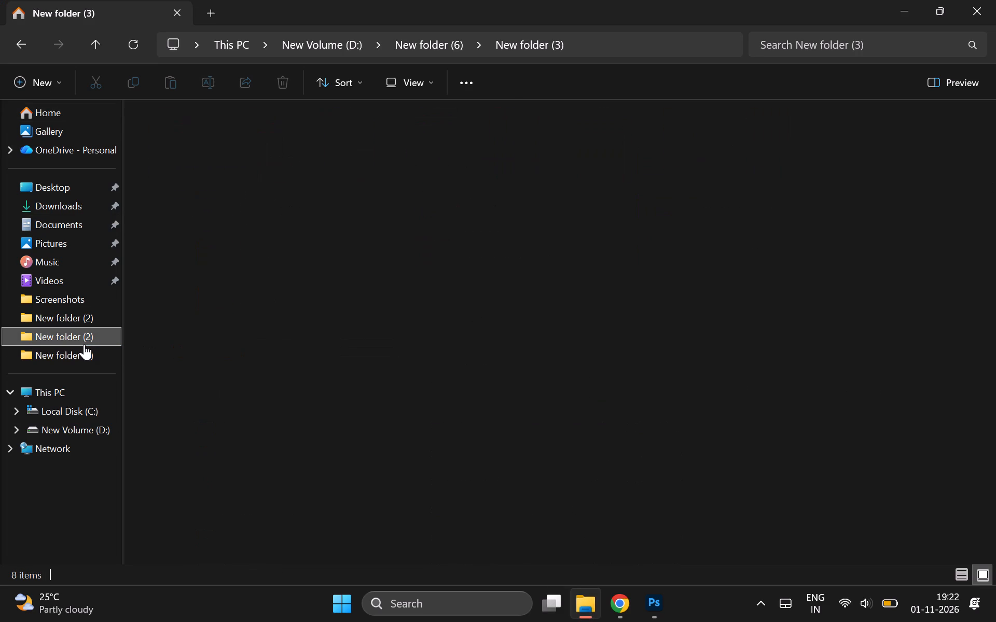
double_click(269, 157)
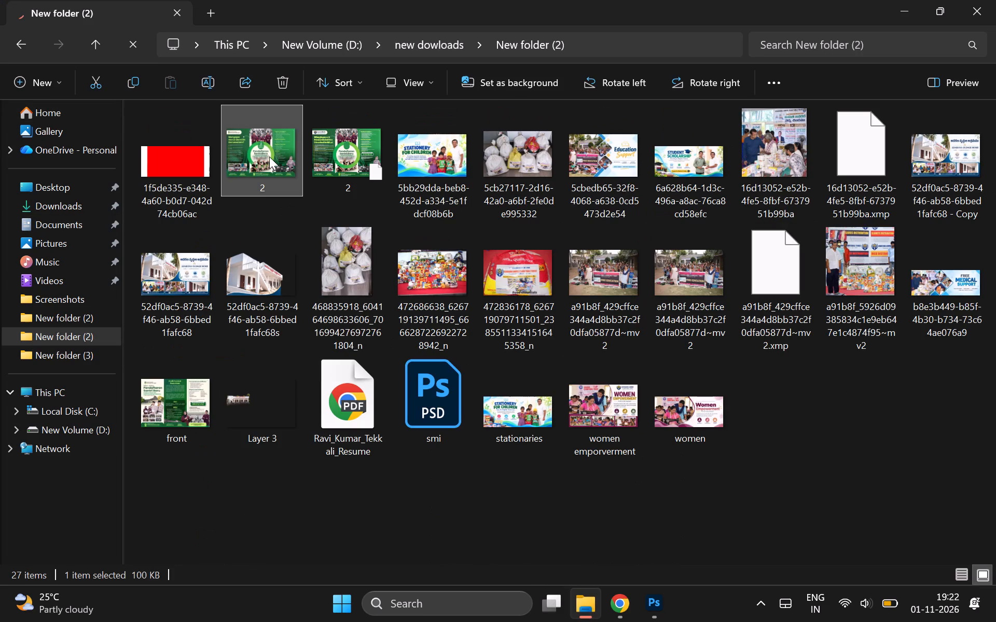
left_click(641, 606)
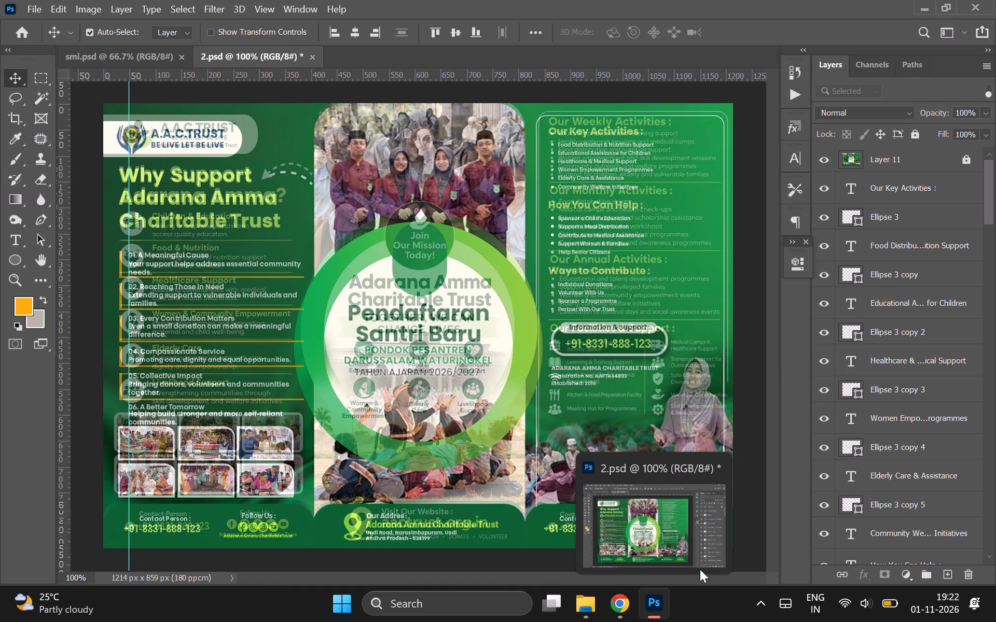
left_click(803, 138)
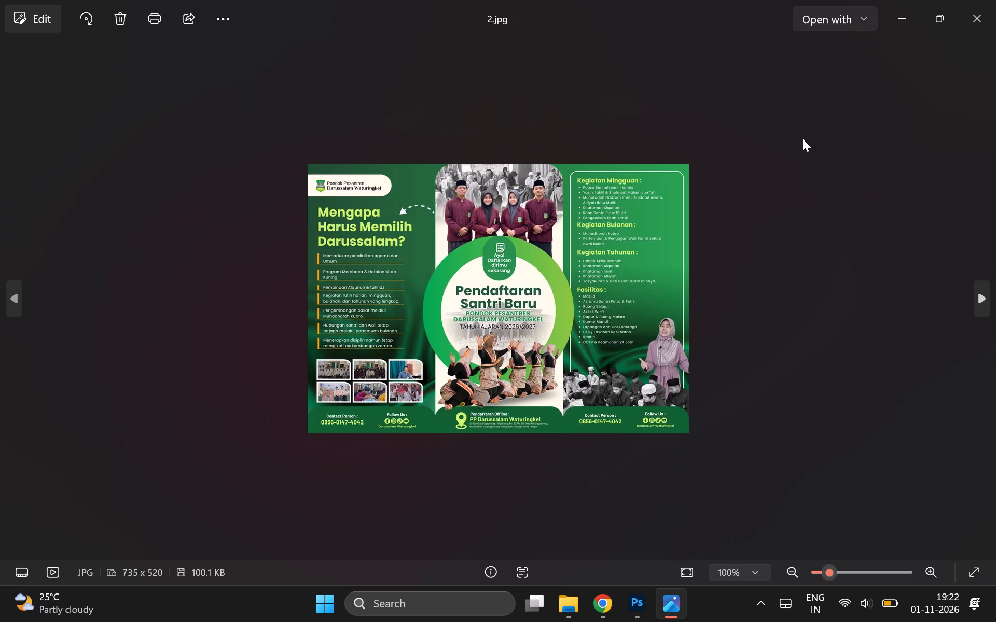
scroll(650, 382, "up", 3)
scroll(640, 330, "up", 1)
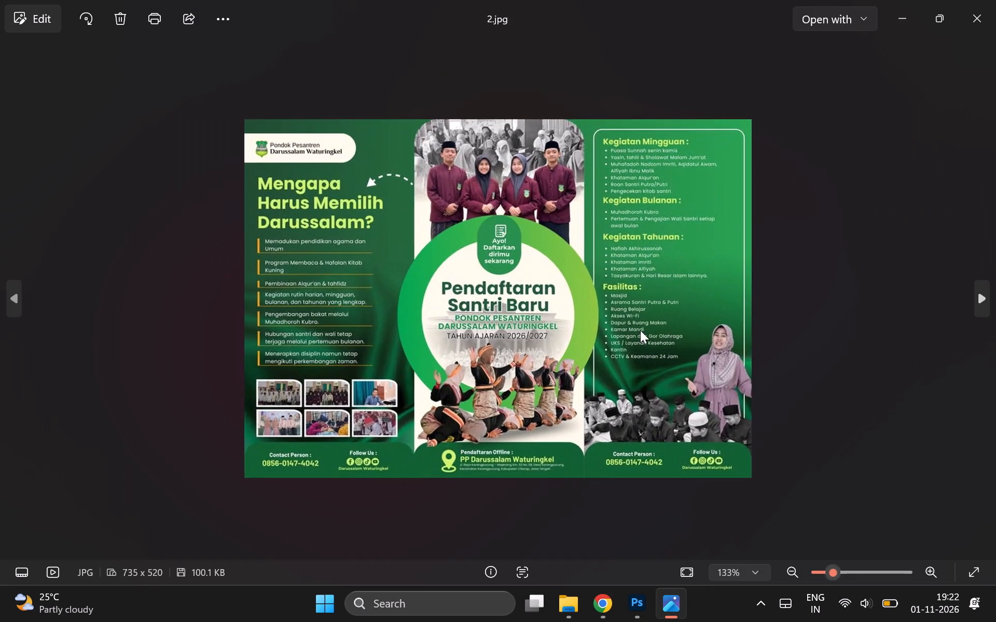
scroll(640, 330, "up", 1)
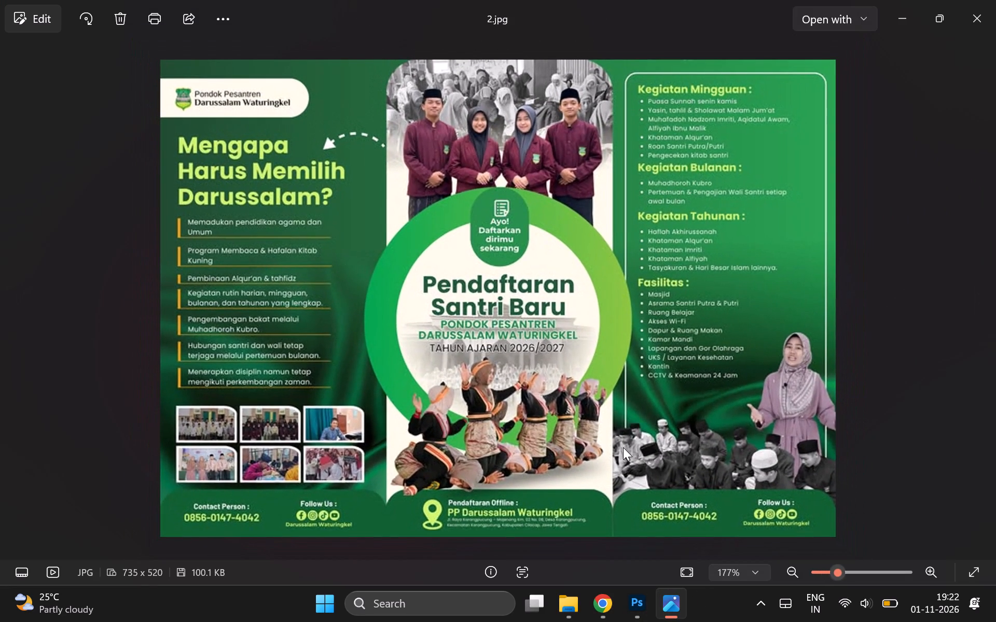
scroll(517, 291, "up", 1)
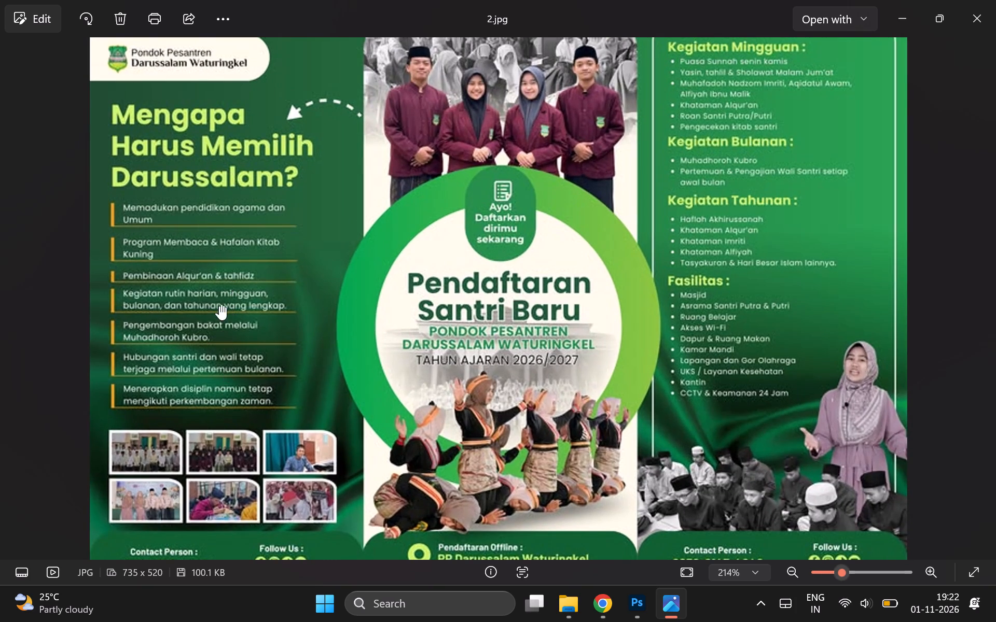
Return to Photoshop, unlock the Layer 11 mockup and raise its opacity to 100%.
left_click(632, 612)
left_click(823, 160)
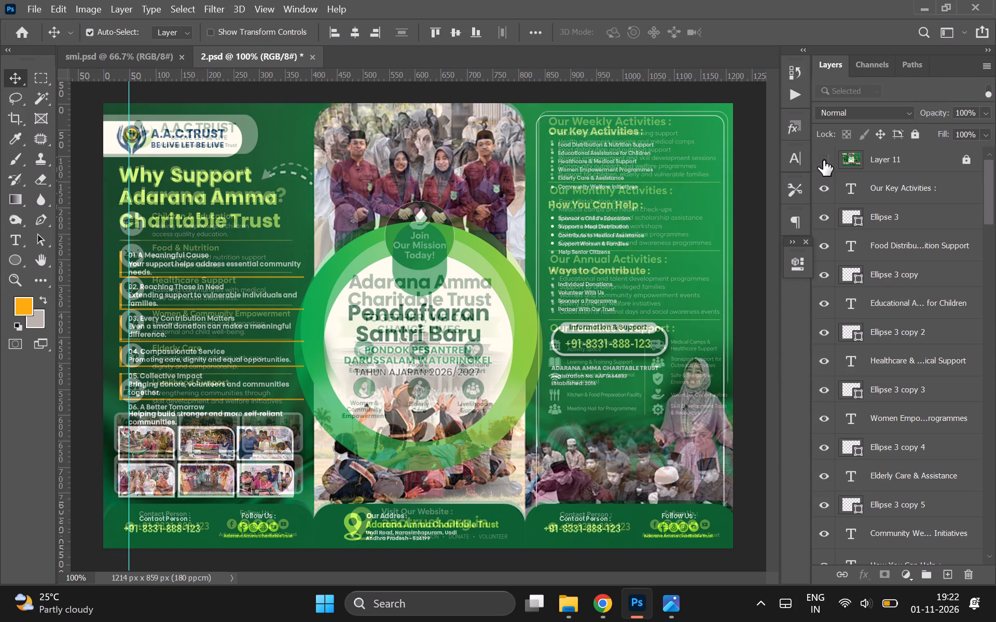
left_click(823, 160)
left_click(902, 157)
left_click_drag(931, 108, 923, 140)
left_click(917, 136)
double_click(916, 135)
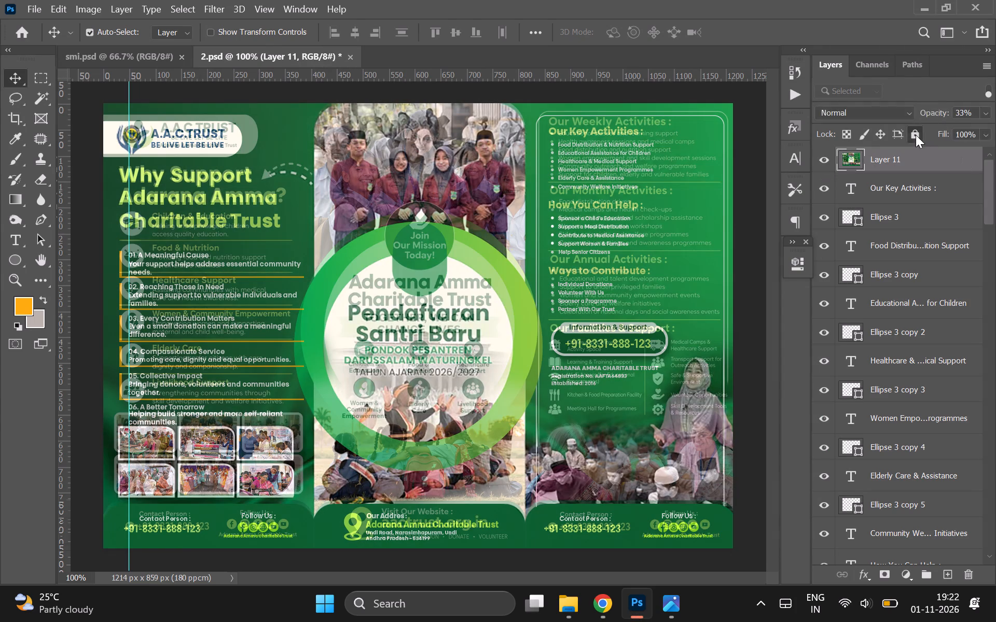
double_click(926, 121)
left_click_drag(929, 119, 939, 114)
left_click_drag(939, 114, 995, 89)
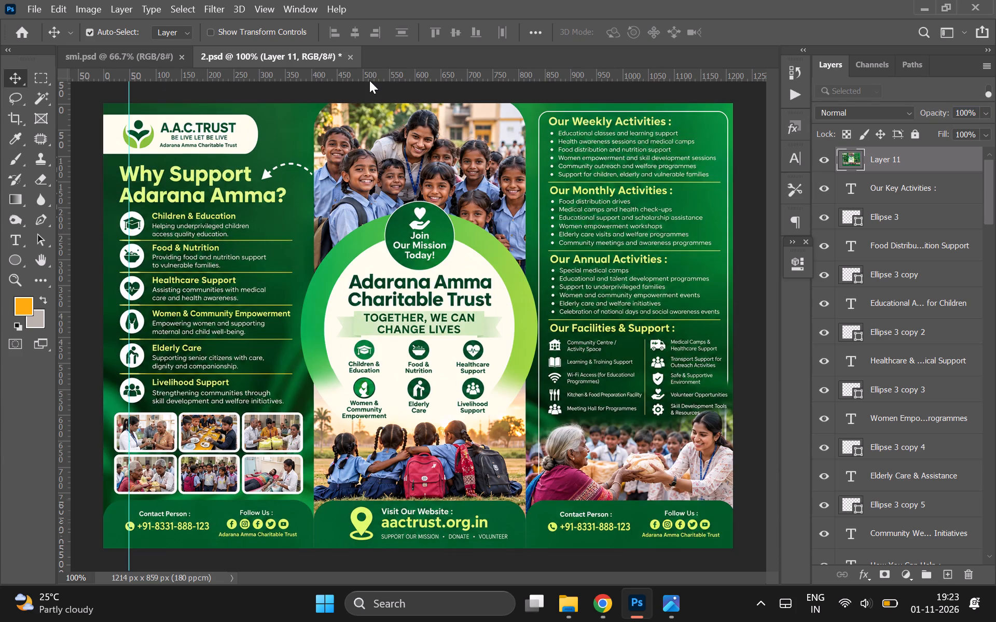
Hide the full-opacity Layer 11 mockup.
left_click(819, 158)
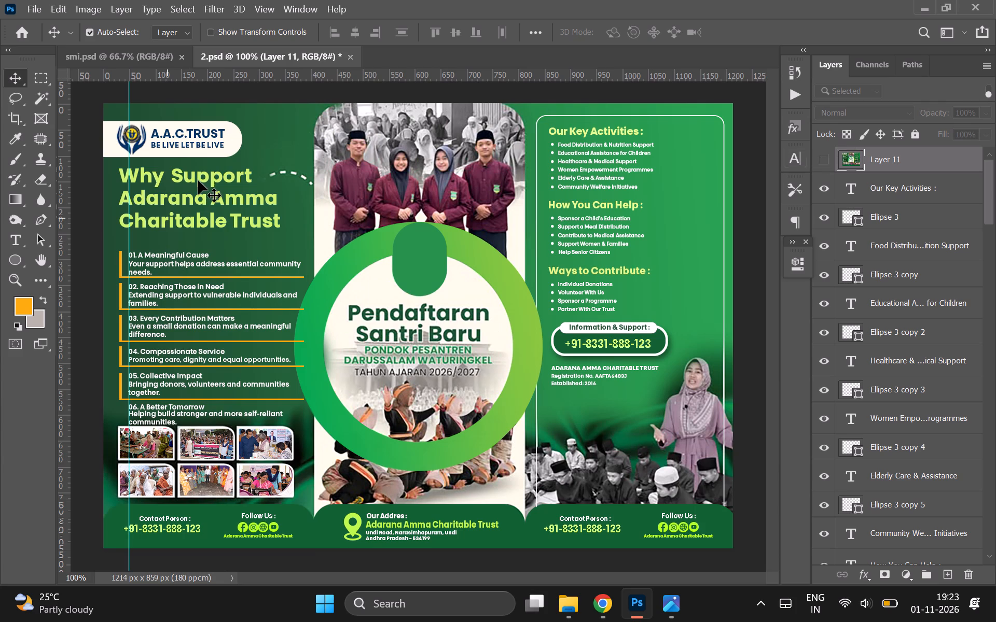
Hide the Gradient Fill 1 layer behind the brochure's side columns.
left_click(227, 248)
left_click(821, 550)
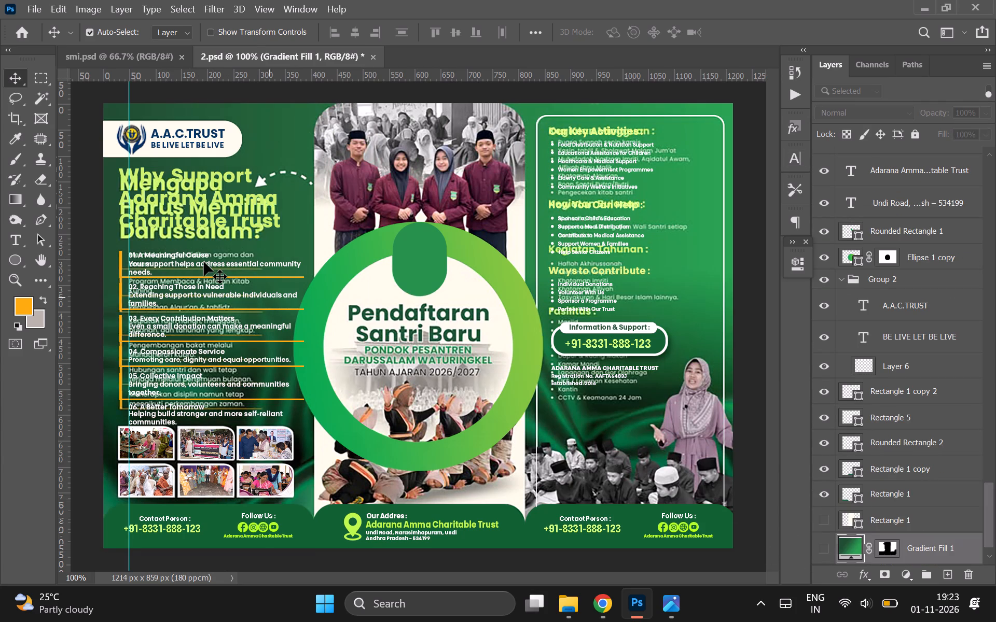
Shorten the item 01 description to one line reading "Your support helps address community needs.".
key("ctrl+equal")
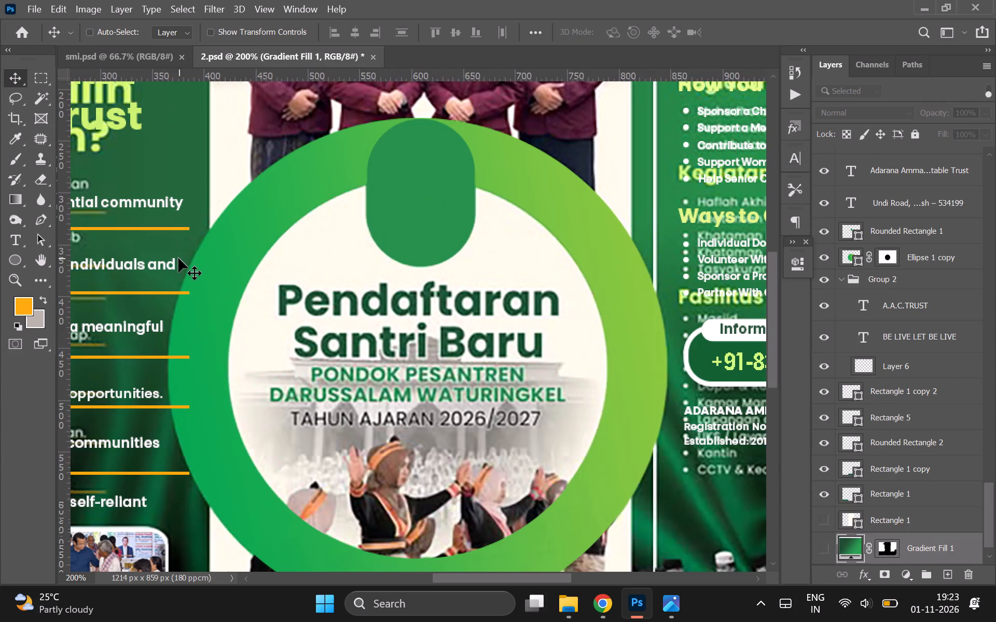
scroll(178, 258, "left", 5)
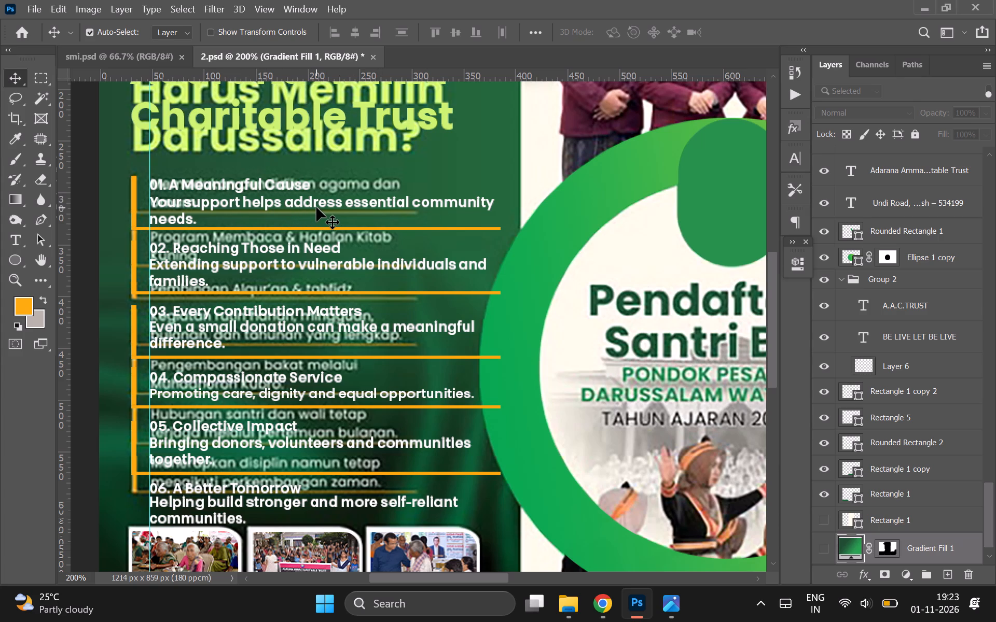
double_click(362, 204)
double_click(375, 204)
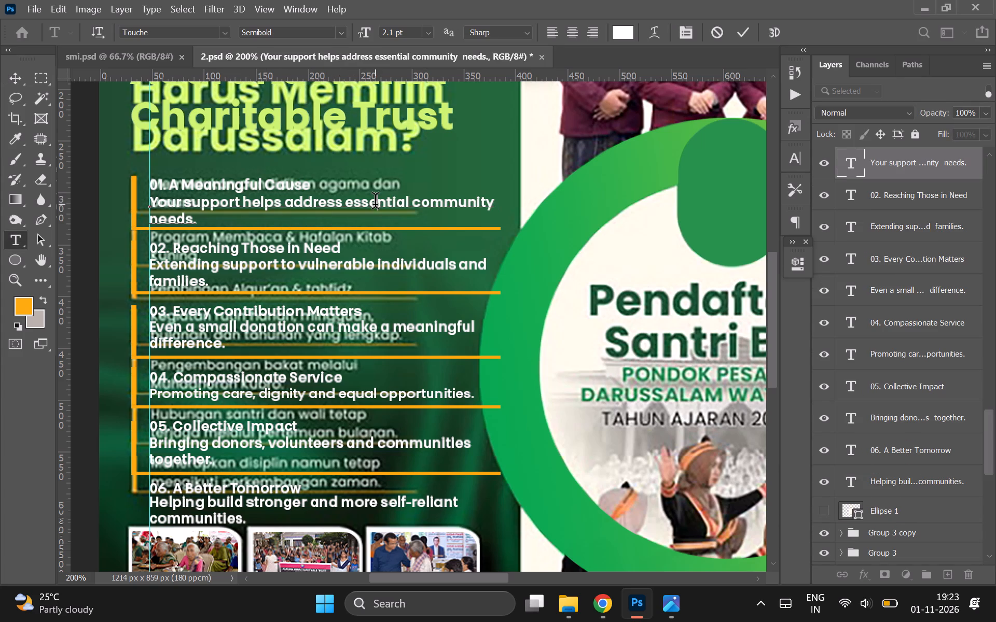
key("BackSpace")
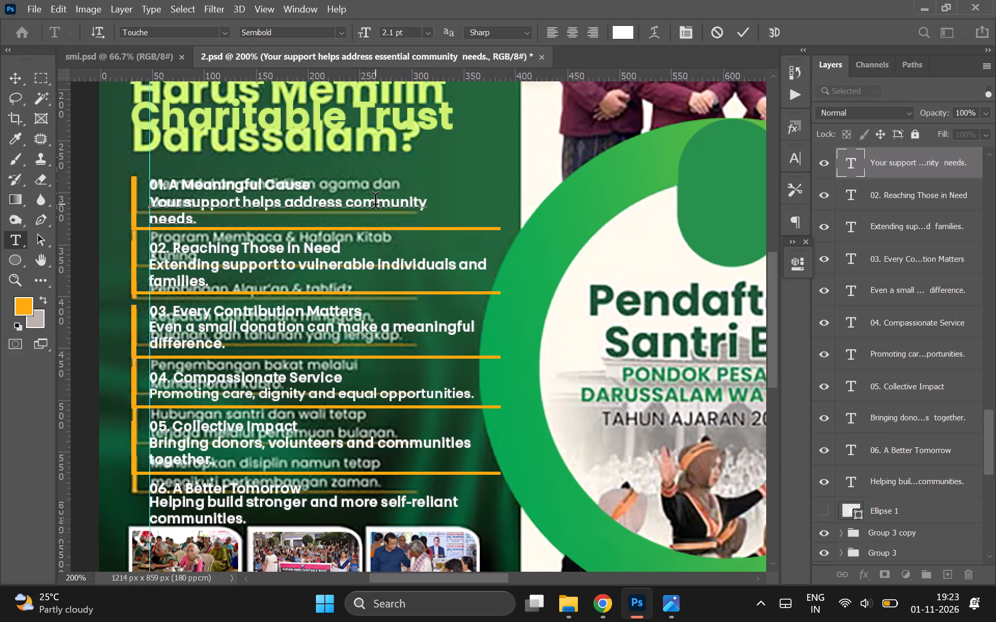
key("End")
key("Delete")
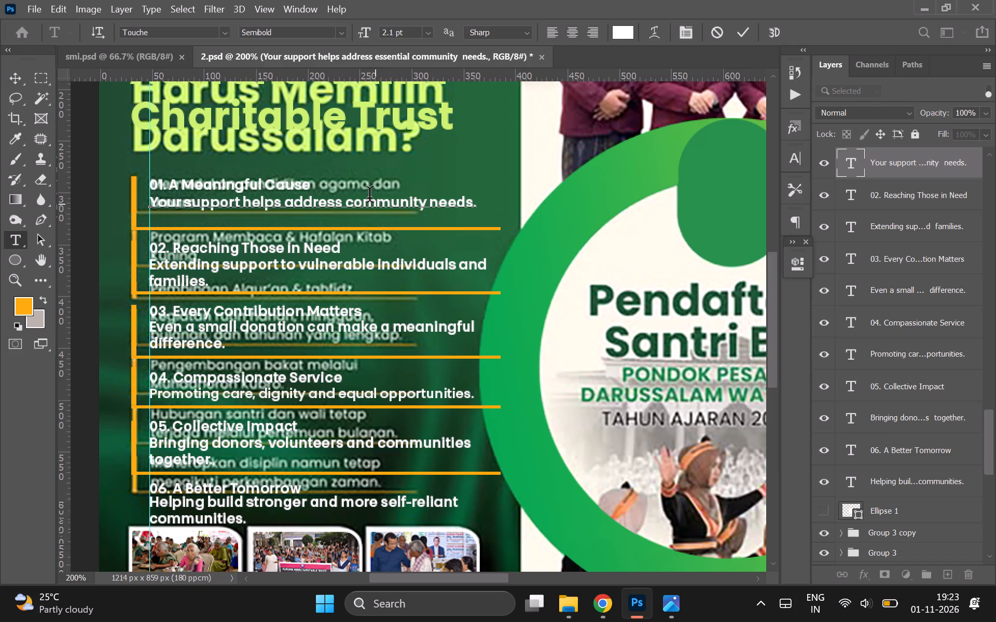
left_click(13, 77)
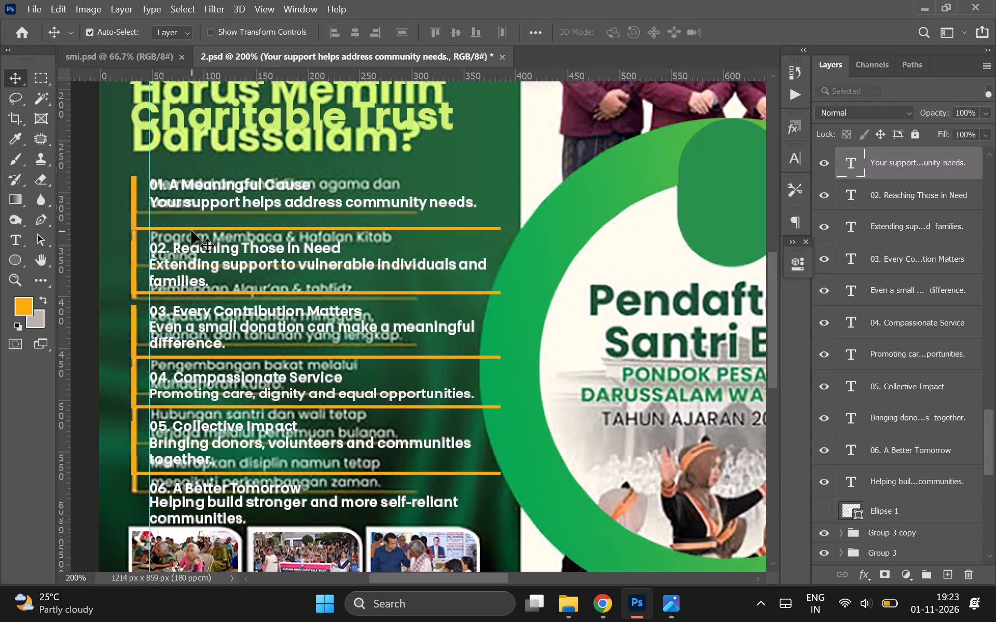
Move the orange underline beneath item 01, A Meaningful Cause, up 10 px towards its shortened text.
left_click(193, 230)
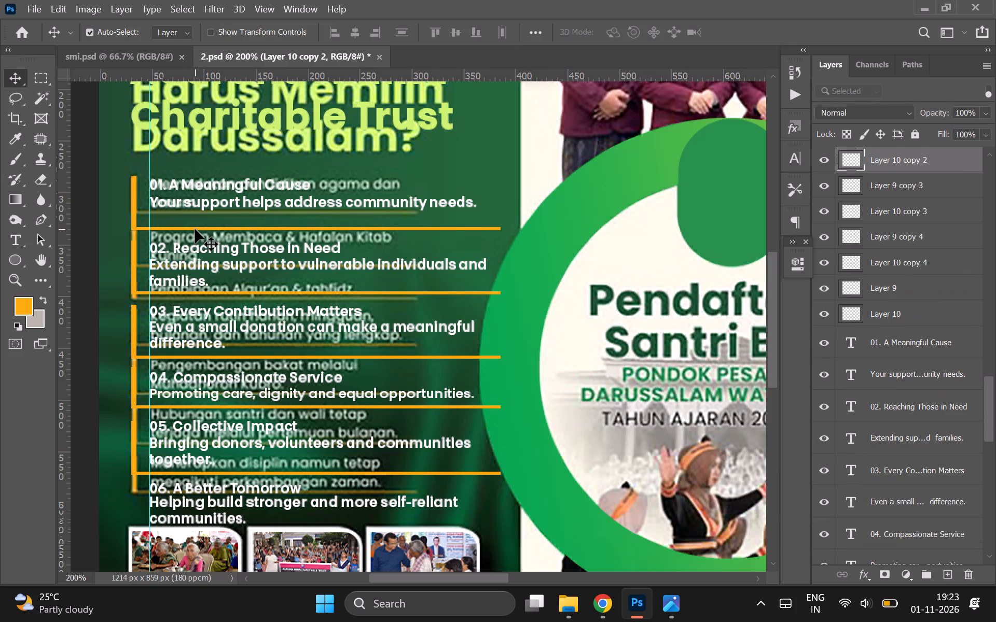
key("Up")
key("Up")
key("Up")
key("Up")
key("Up")
key("Up")
key("Up")
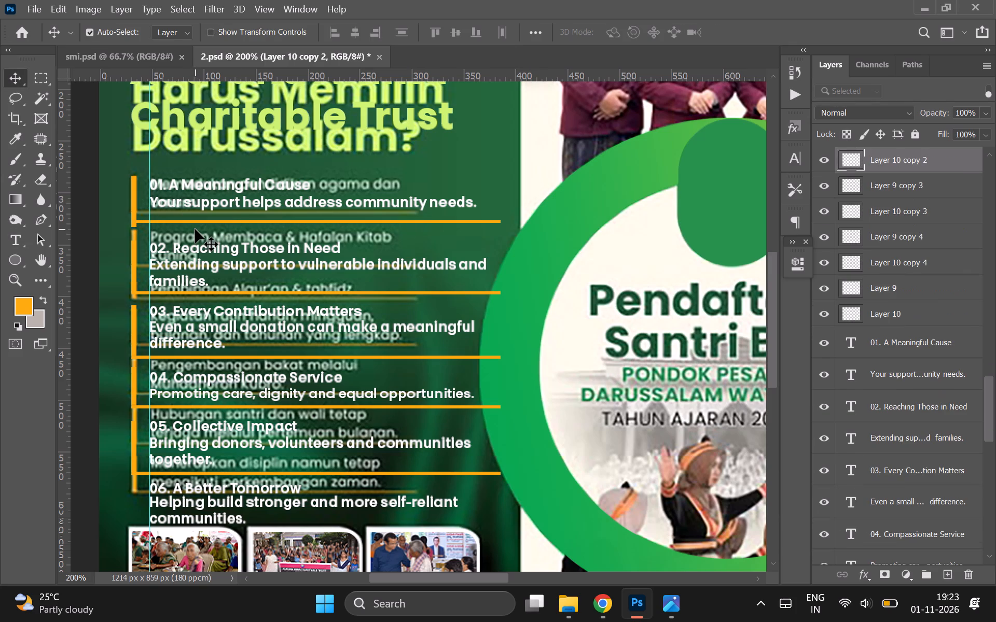
key("Up")
key("Up")
key("Up")
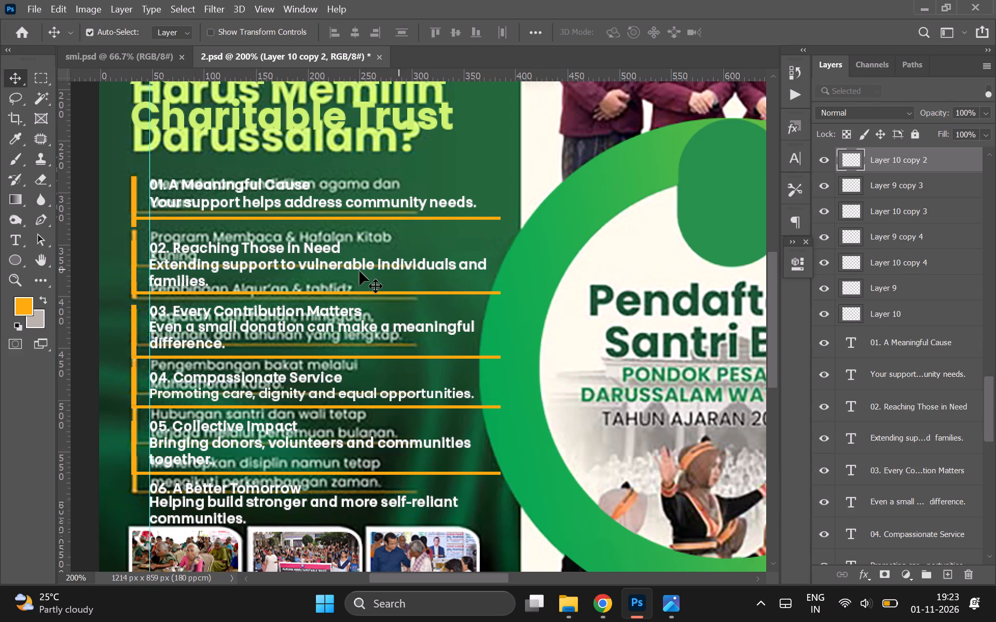
Shorten the item 02 description to one line reading "Extending support vulnerable and families.".
double_click(388, 268)
double_click(397, 267)
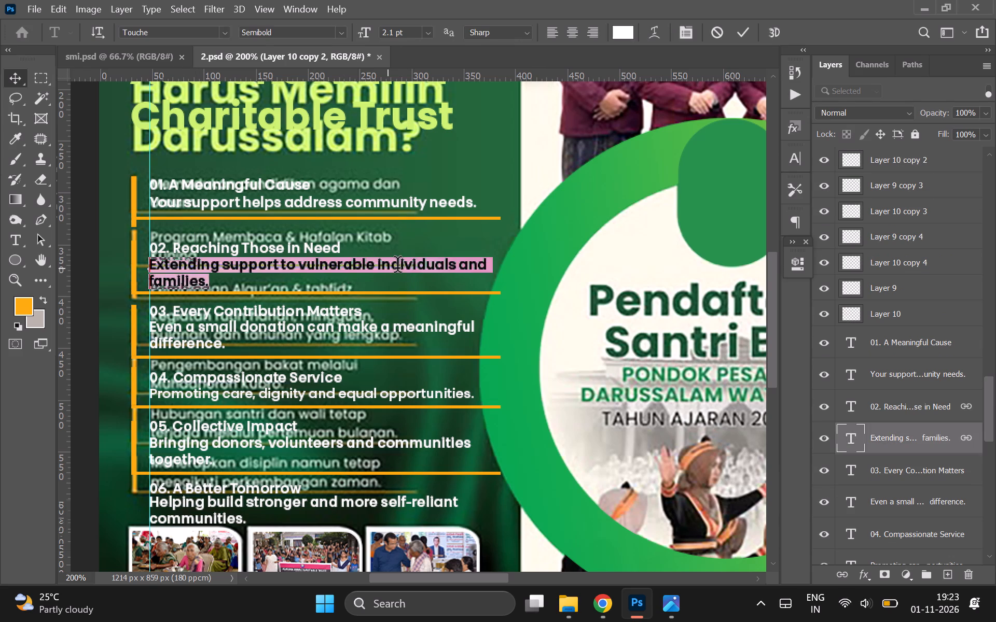
double_click(295, 268)
key("BackSpace")
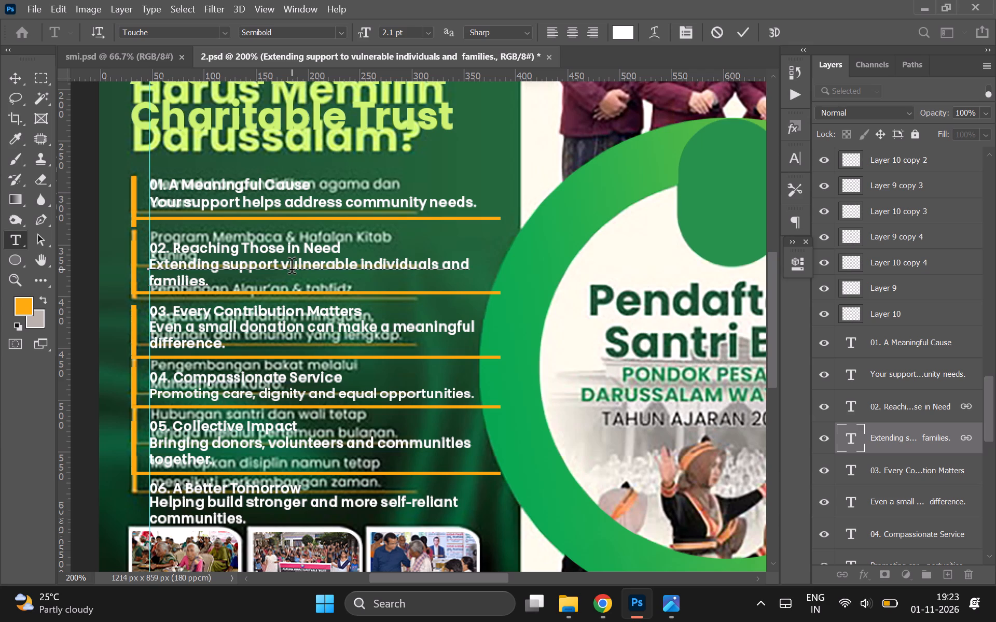
key("space")
key("BackSpace")
key("BackSpace")
key("space")
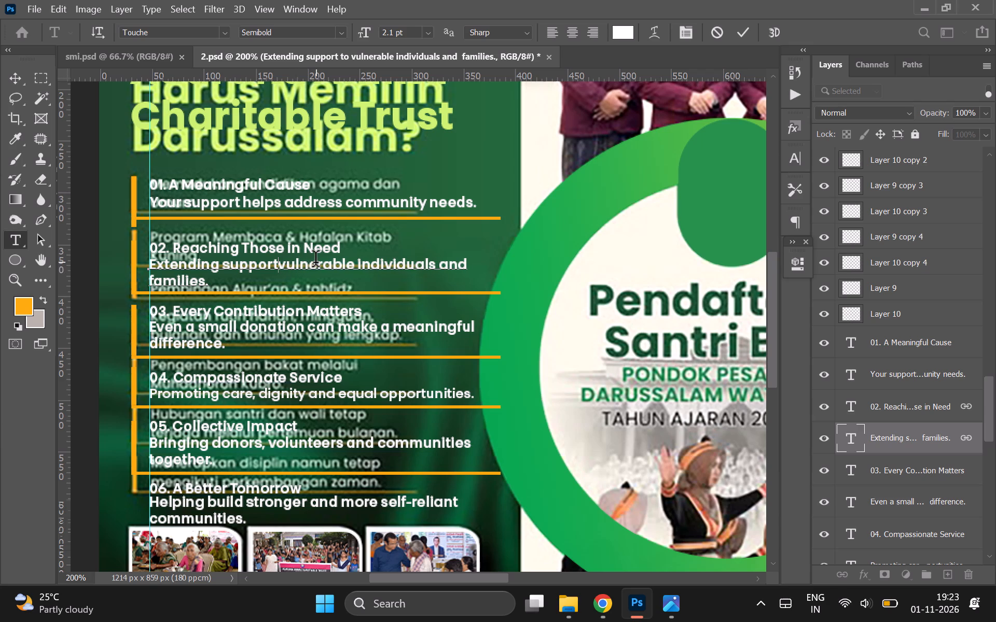
double_click(368, 270)
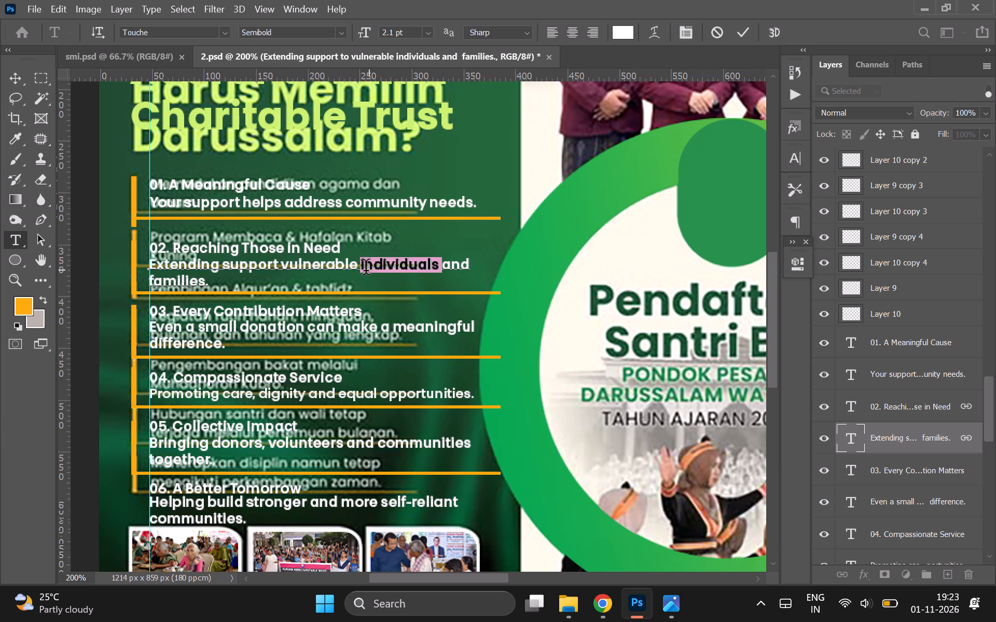
key("BackSpace")
key("End")
key("Delete")
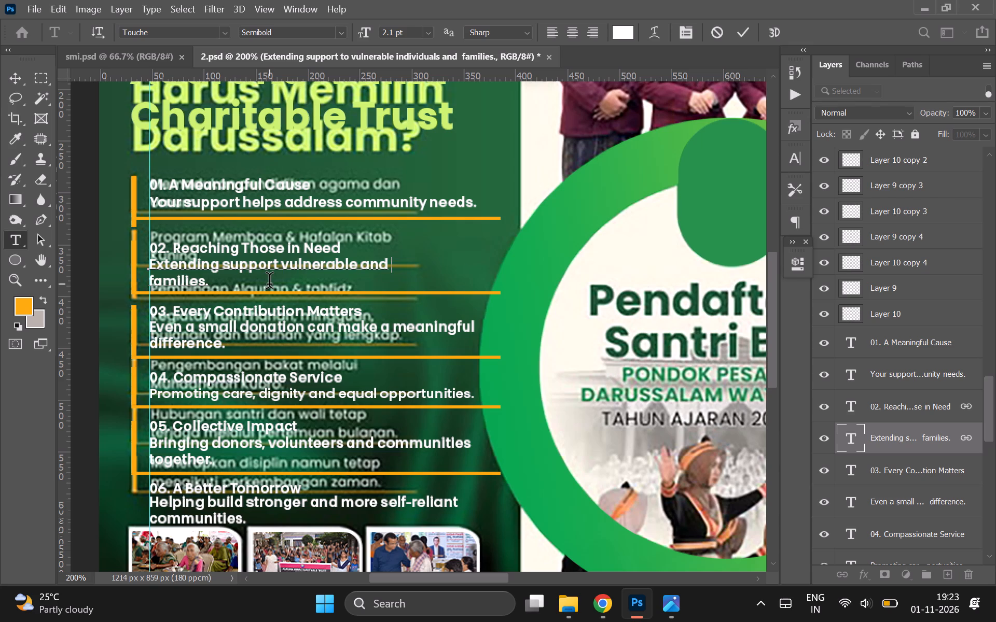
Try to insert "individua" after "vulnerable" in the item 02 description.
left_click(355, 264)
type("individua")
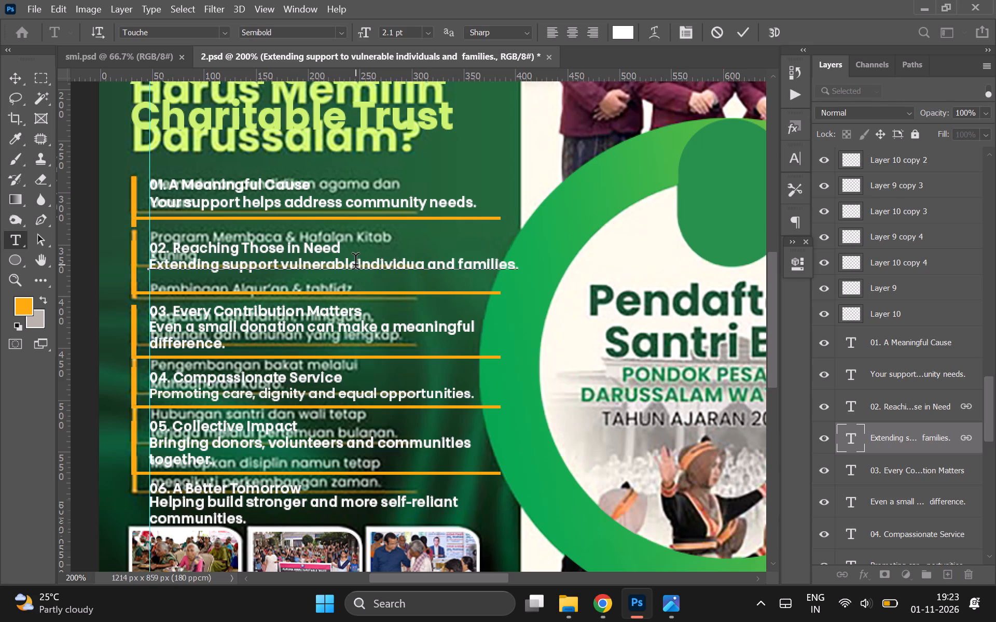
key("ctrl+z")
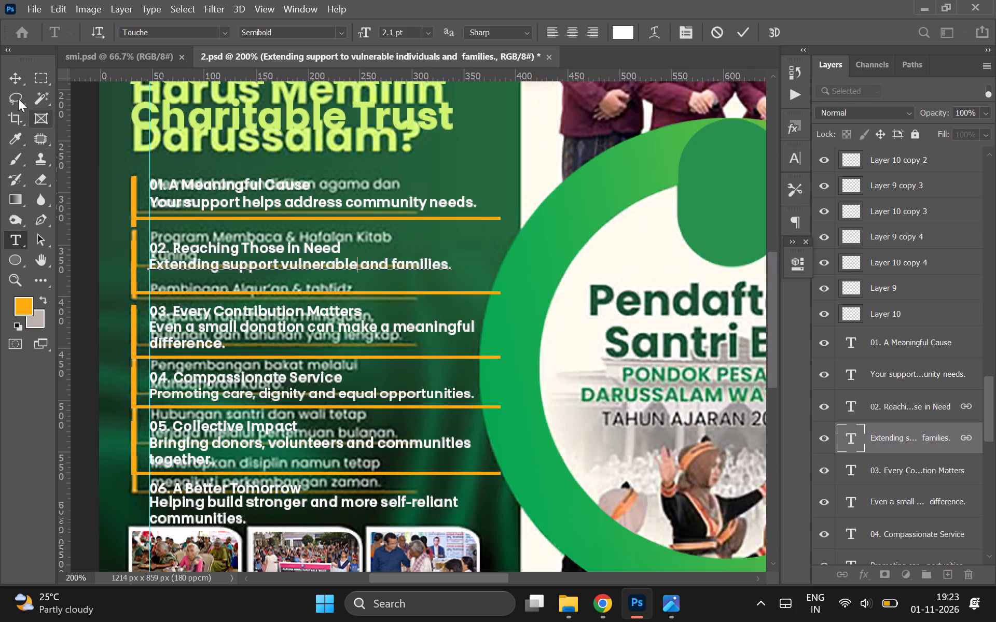
Unlink the orange underline beneath item 02, Reaching Those in Need, from its linked layers.
left_click(8, 87)
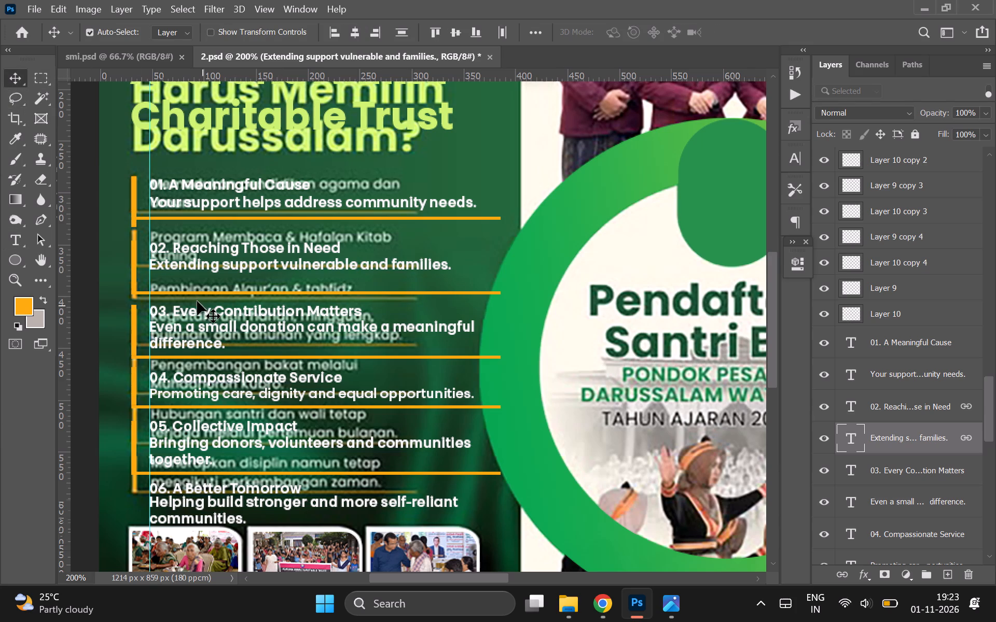
left_click(193, 295)
key("Up")
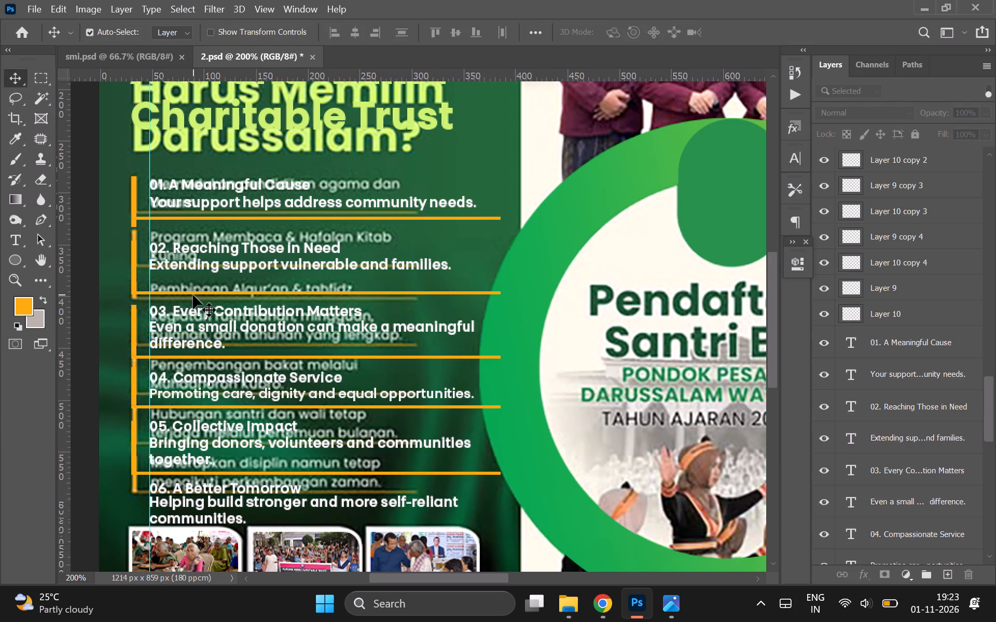
key("Up")
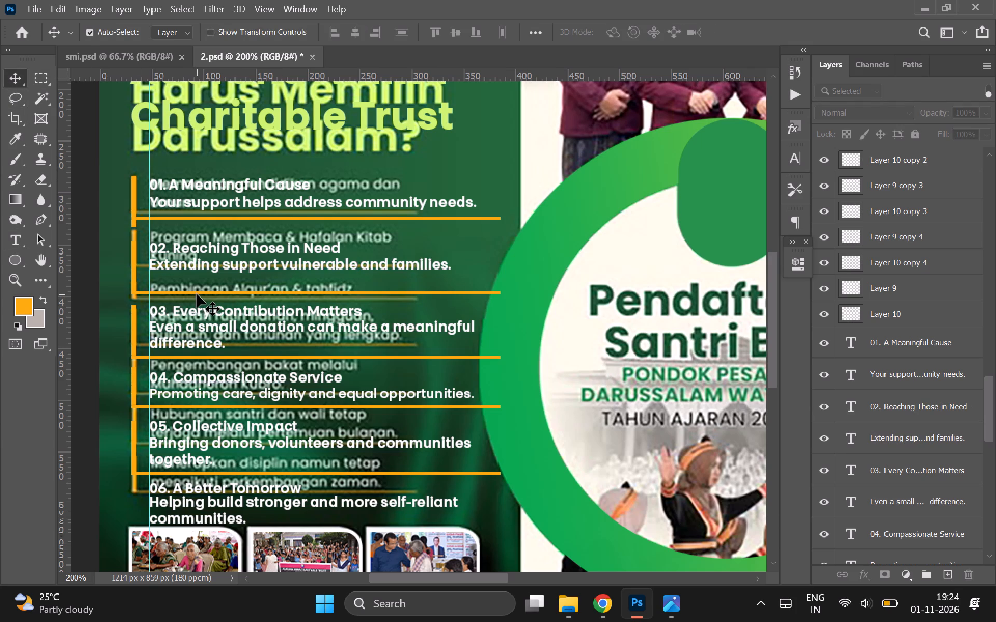
key("ctrl+z")
left_click(197, 294)
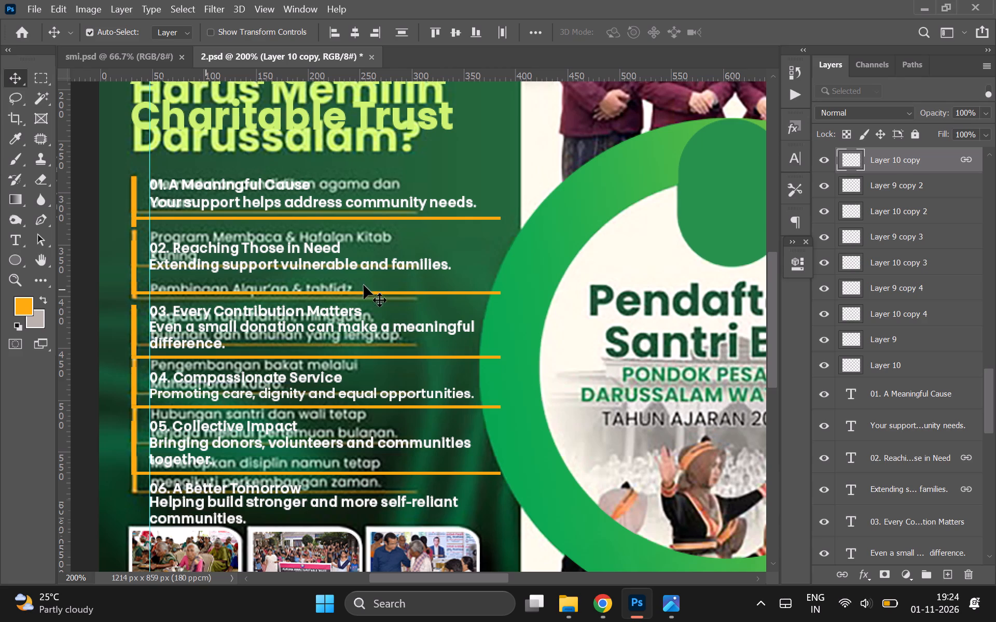
key("Up")
key("Down")
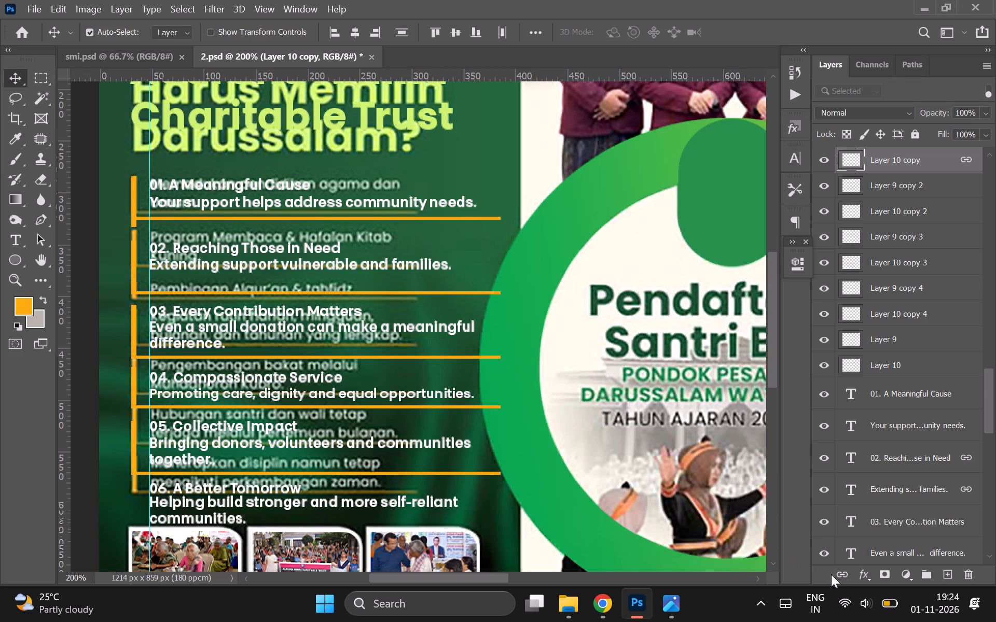
left_click(835, 577)
Move the unlinked orange underline beneath item 02 up 12 px towards its shortened text.
key("Up")
key("Up")
key("Up")
key("Up")
key("Up")
key("Up")
key("Up")
key("Up")
key("Up")
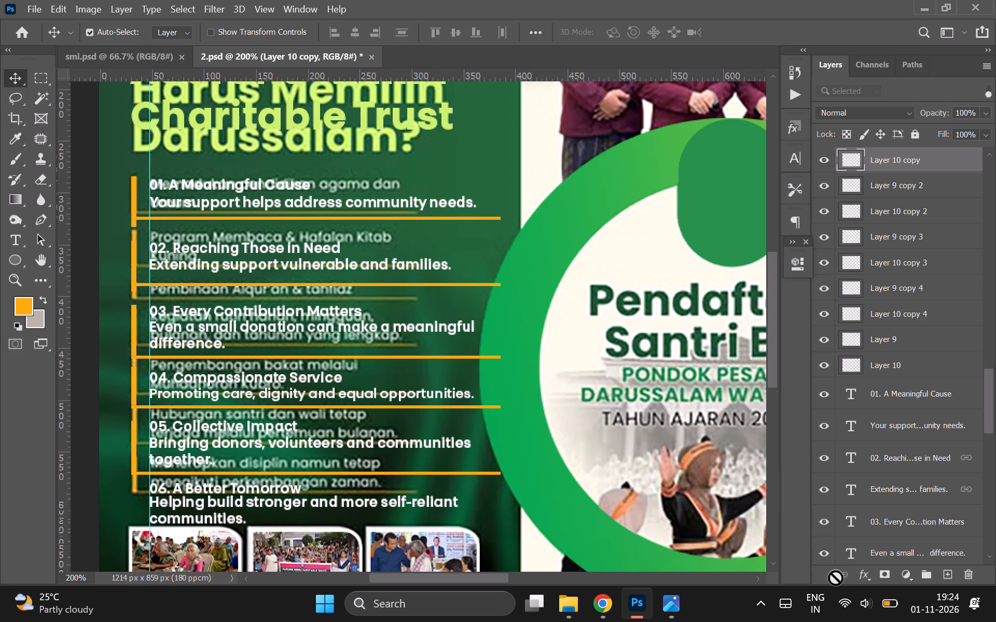
key("Up")
key("Up")
key("Up")
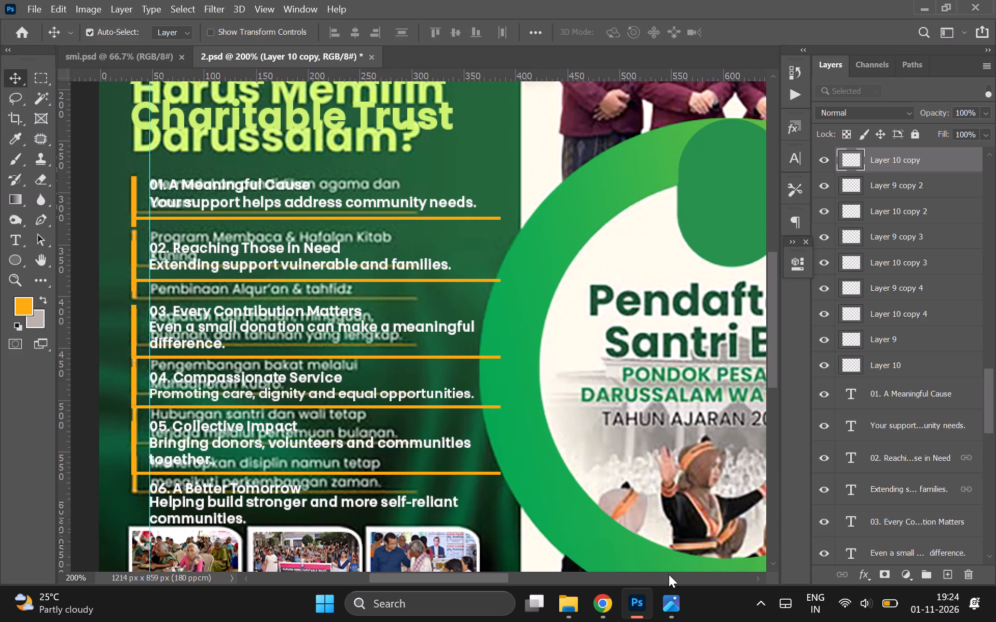
Move the linked item 03 block, Every Contribution Matters, with its description and orange lines up 11 px.
left_click(229, 311)
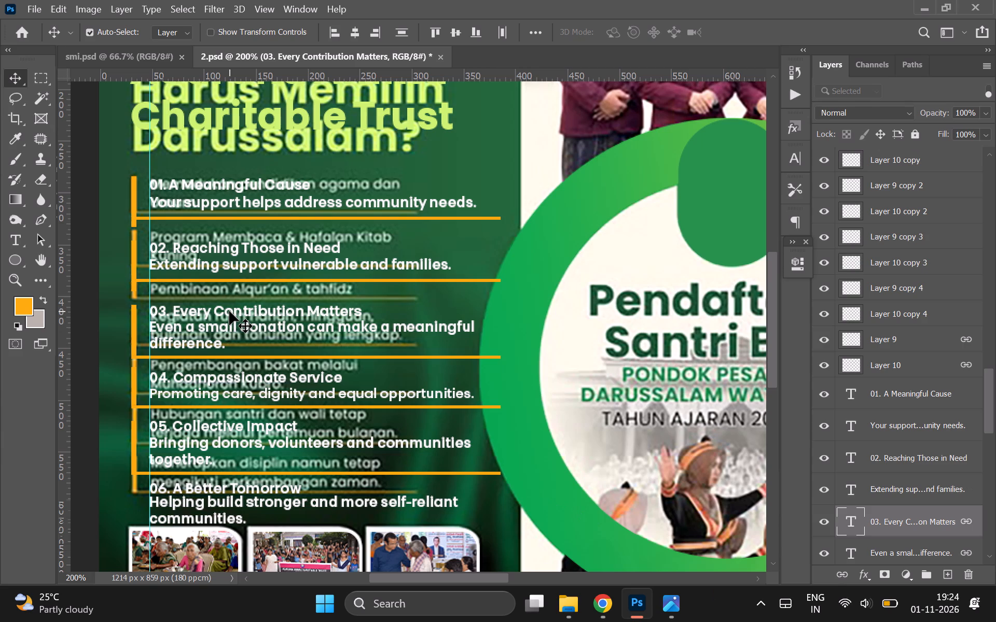
key("shift+Up")
key("Up")
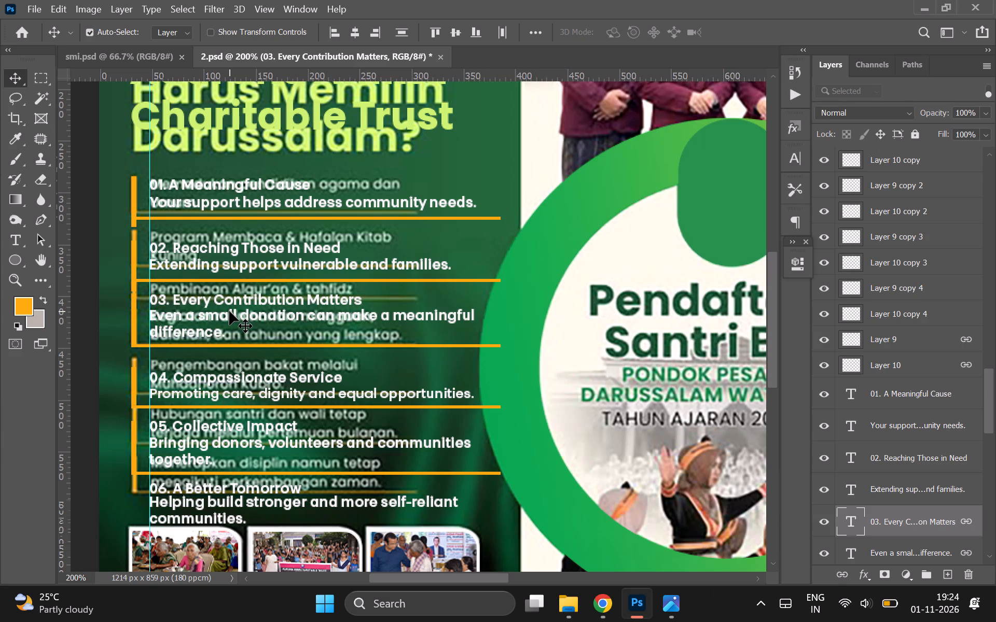
Move the linked item 04 block, Compassionate Service, with its description and orange lines up 11 px.
left_click(170, 378)
key("shift+Up")
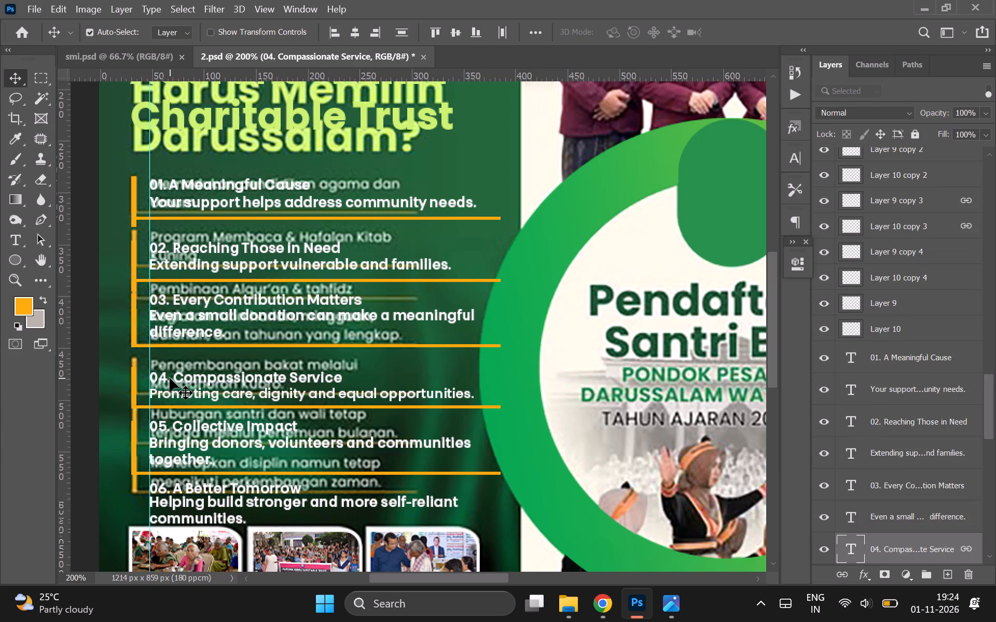
key("Up")
key("Up")
key("Up")
key("Up")
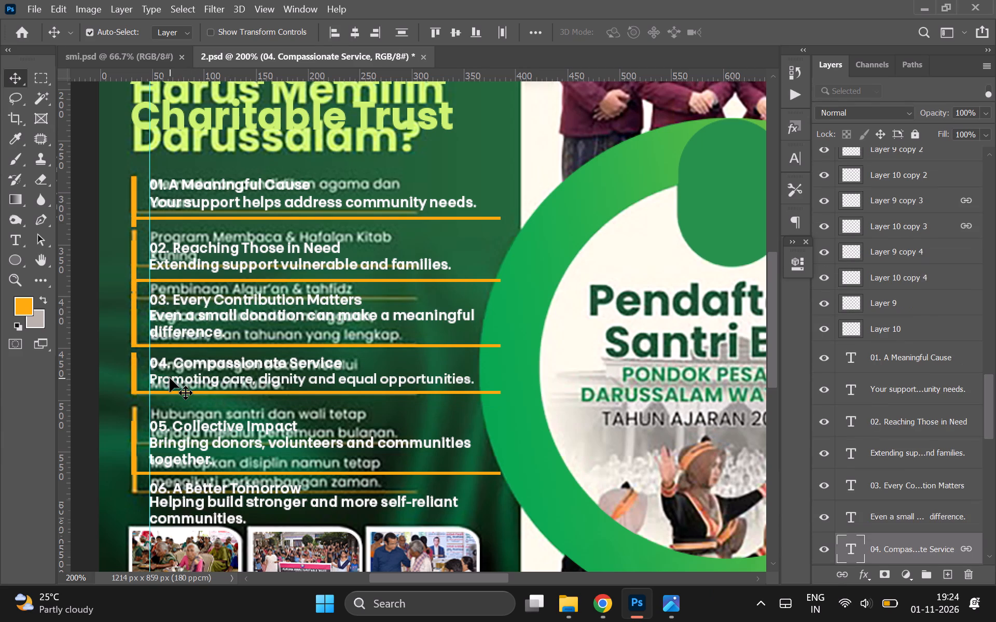
key("Up")
key("Down")
key("Down")
key("Down")
key("Down")
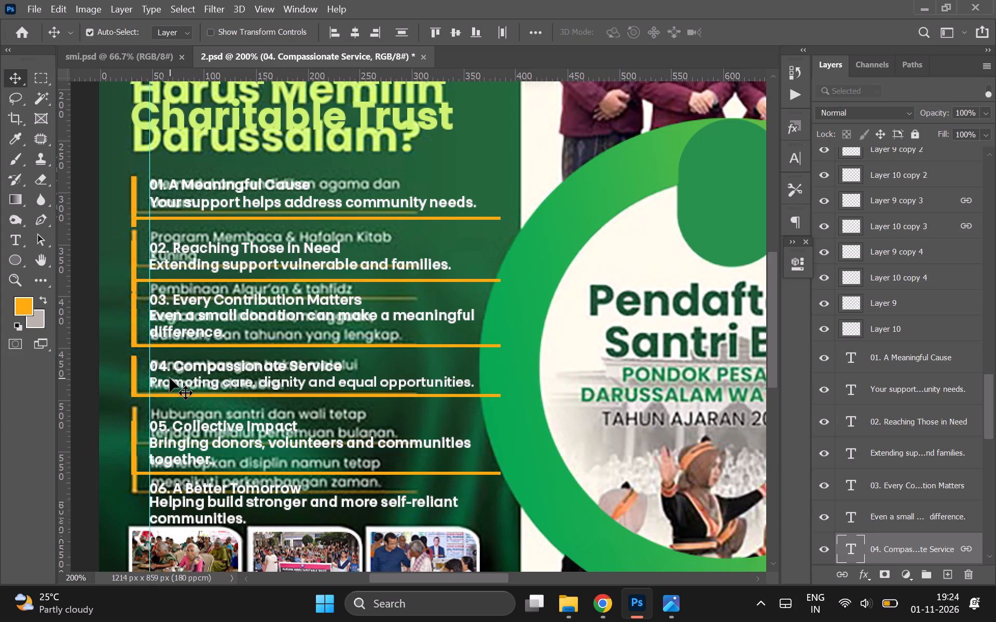